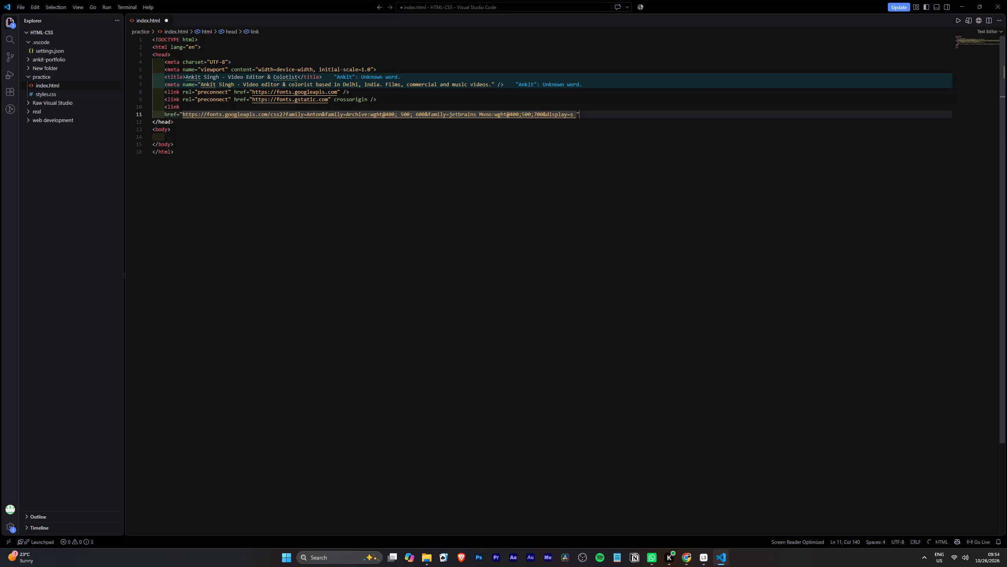
Complete the Google Fonts href so it ends in display=swap, with no trailing space before the closing quote.
type("wap")
key("Right")
key("BackSpace")
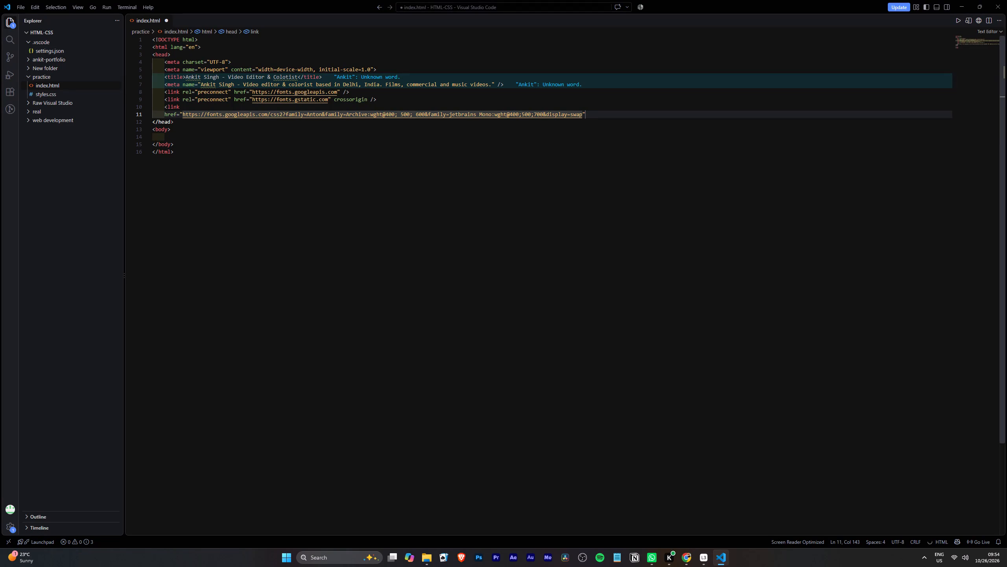
Add rel="stylesheet" on a new line below the Google Fonts href and close the link tag with />.
left_click(603, 113)
key("Return")
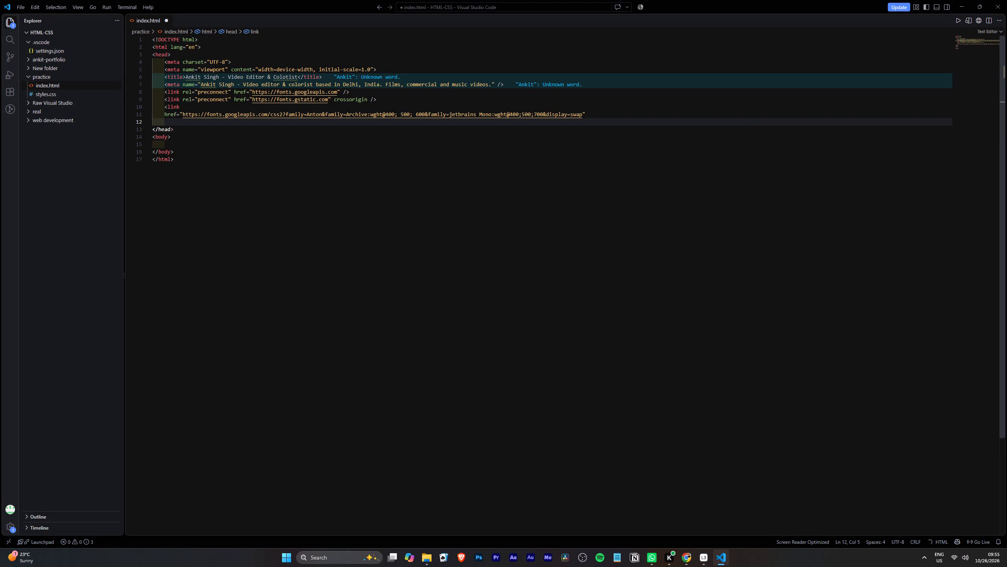
type("rel")
key("equal")
type("stylesheet:")
key("space")
type("/.")
key("BackSpace")
key("shift+greater")
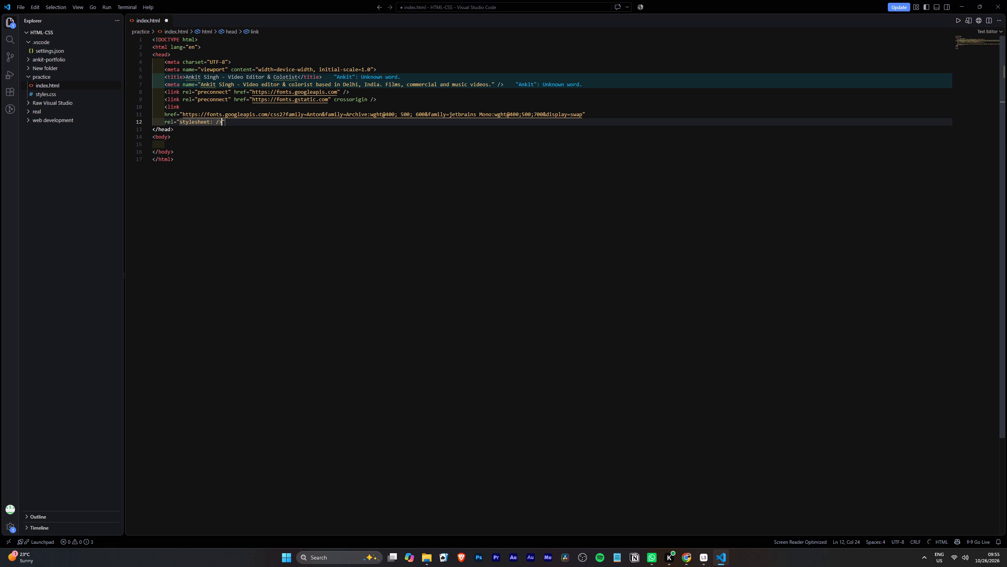
left_click(240, 122)
key("BackSpace")
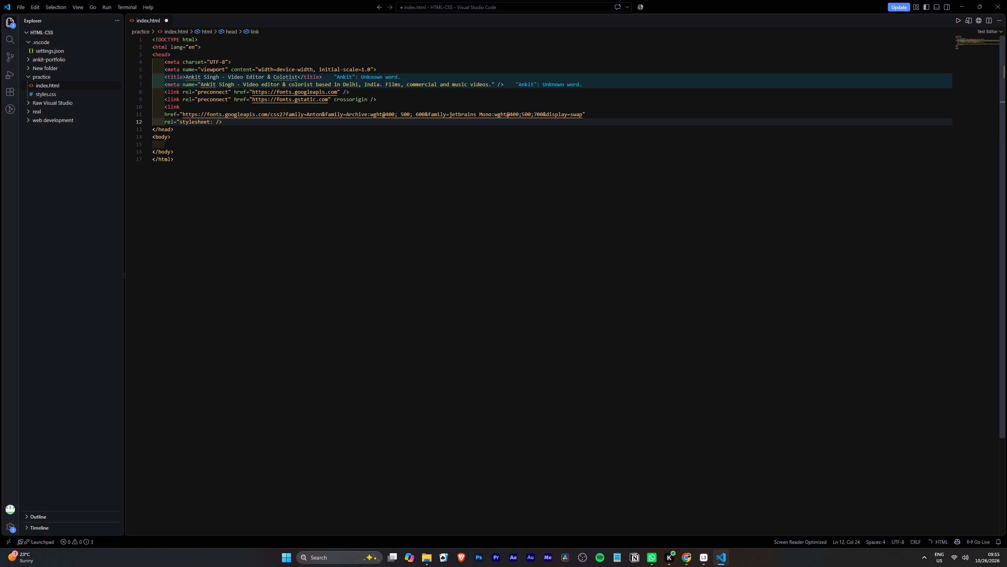
left_click_drag(215, 124, 216, 123)
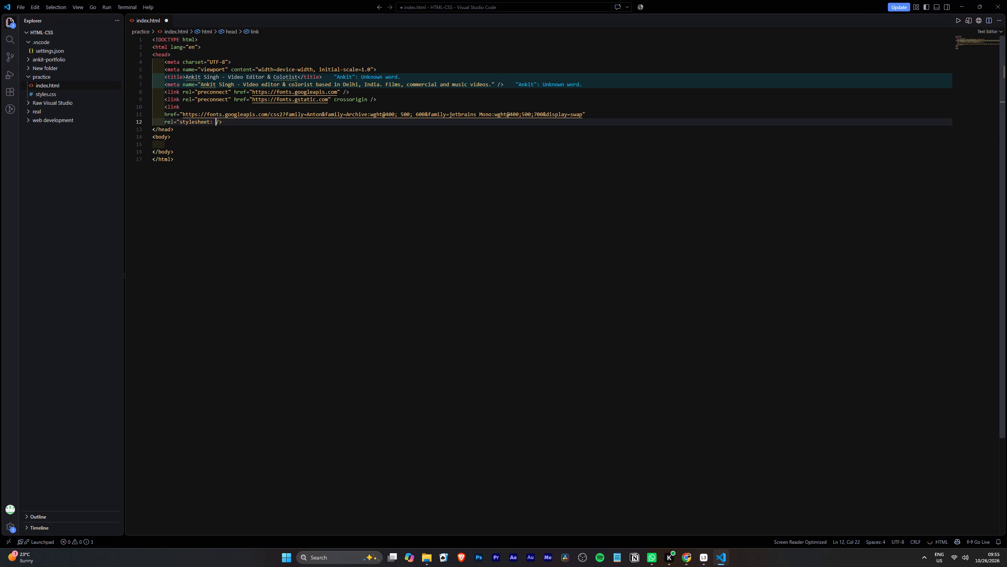
left_click_drag(216, 123, 231, 128)
left_click(221, 127)
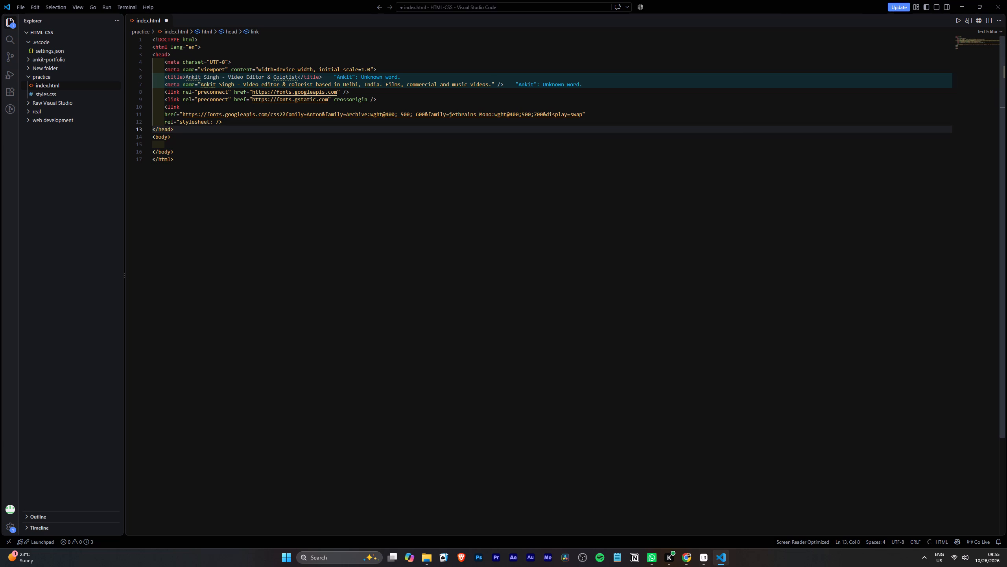
left_click(213, 123)
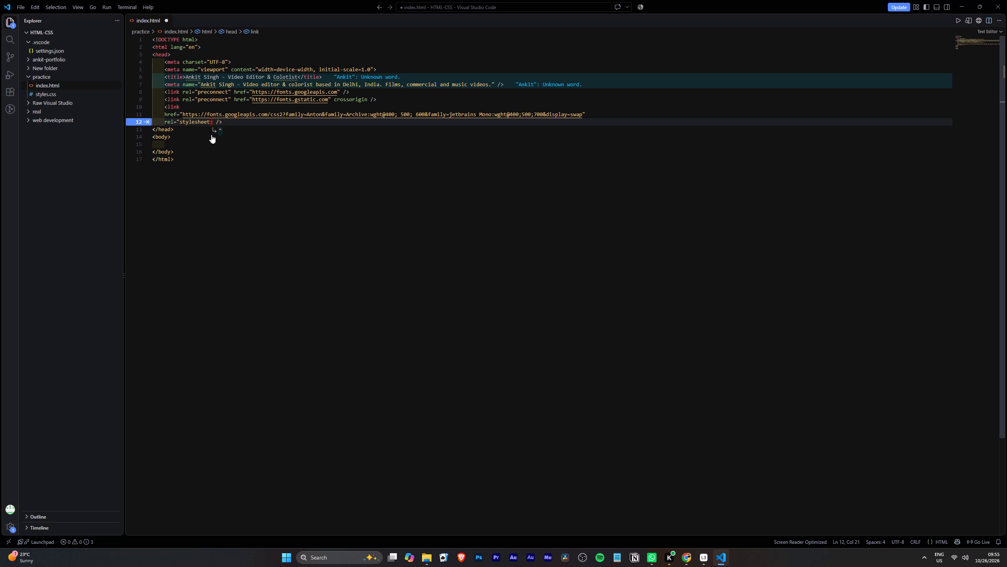
key("BackSpace")
key("Tab")
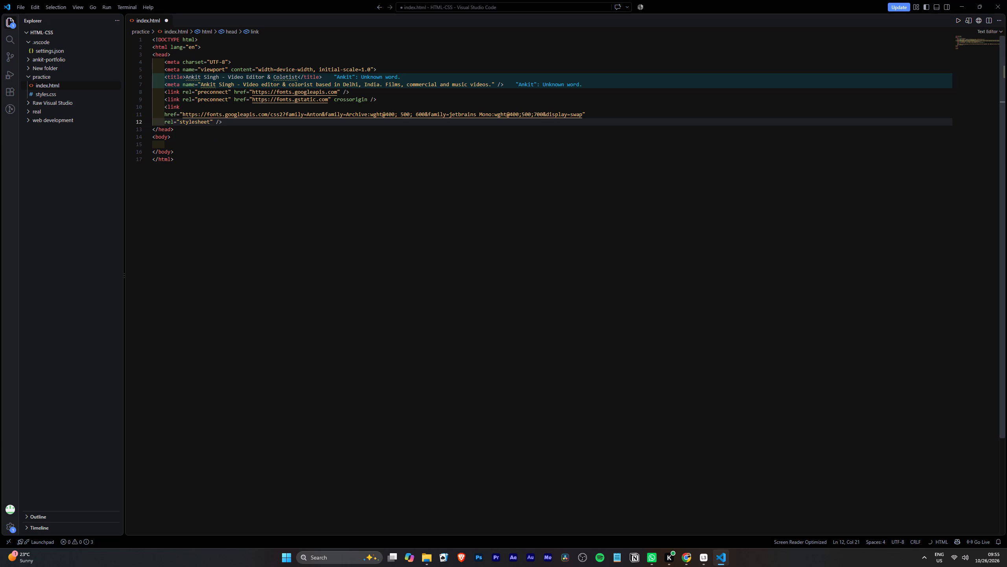
left_click(221, 123)
Add an HTML comment inside the body reading "Custom Cursor: dot snaps to the painter, ring trails behind with easing".
left_click(212, 146)
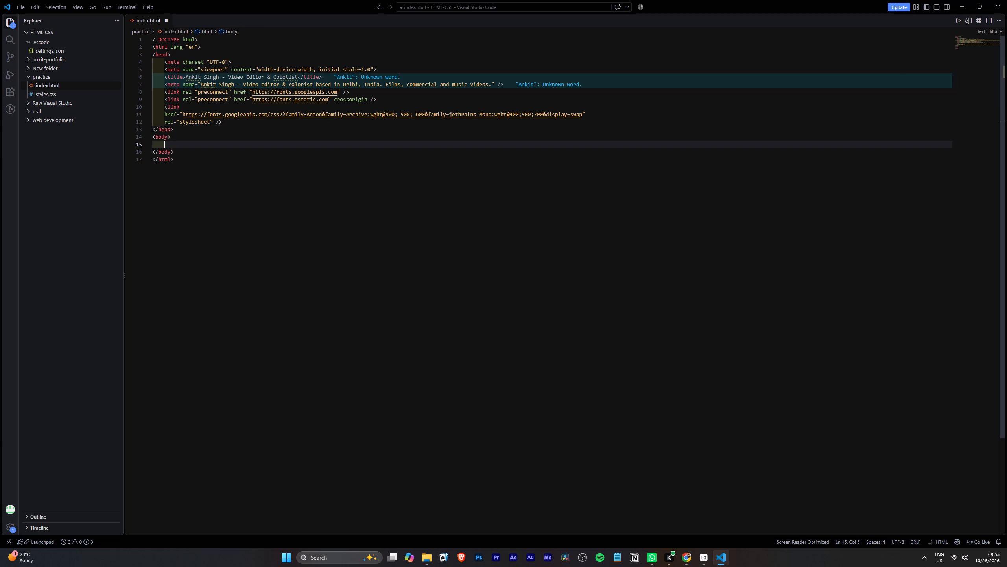
key("shift+less")
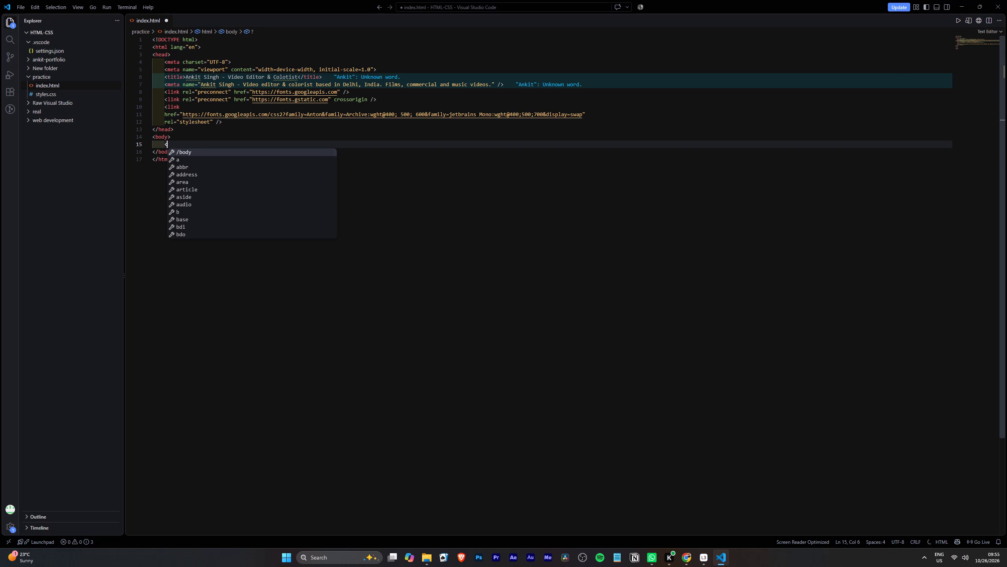
key("shift+exclam")
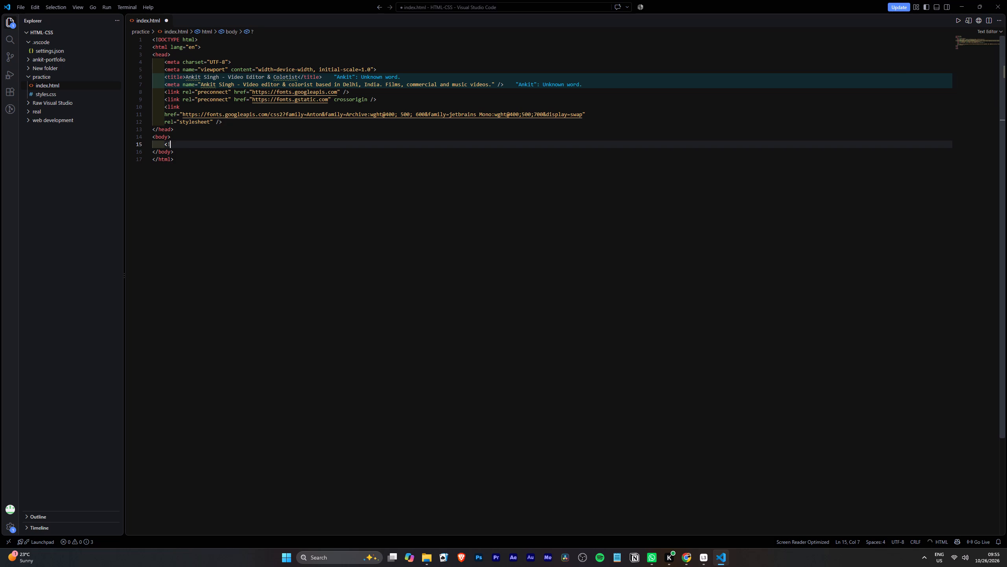
type("--")
key("space")
type("Custom Cursor: dot snaps to h")
key("BackSpace")
type("the")
key("space")
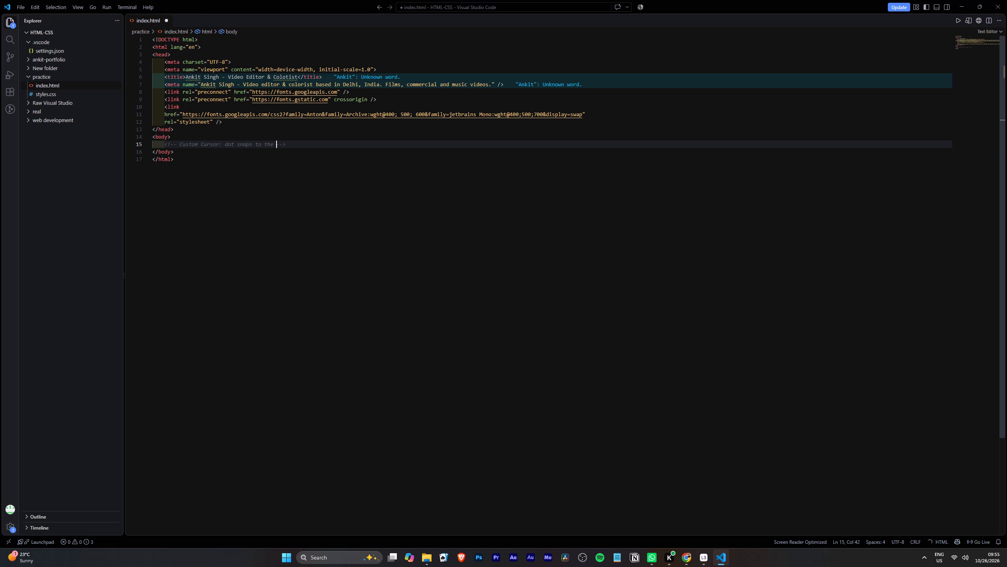
type("painter, ring trails behind with r")
key("BackSpace")
type("easing")
Start a div with class="cursor-dot" on a new line below the comment, aligned with the comment's indentation.
left_click(409, 146)
key("Return")
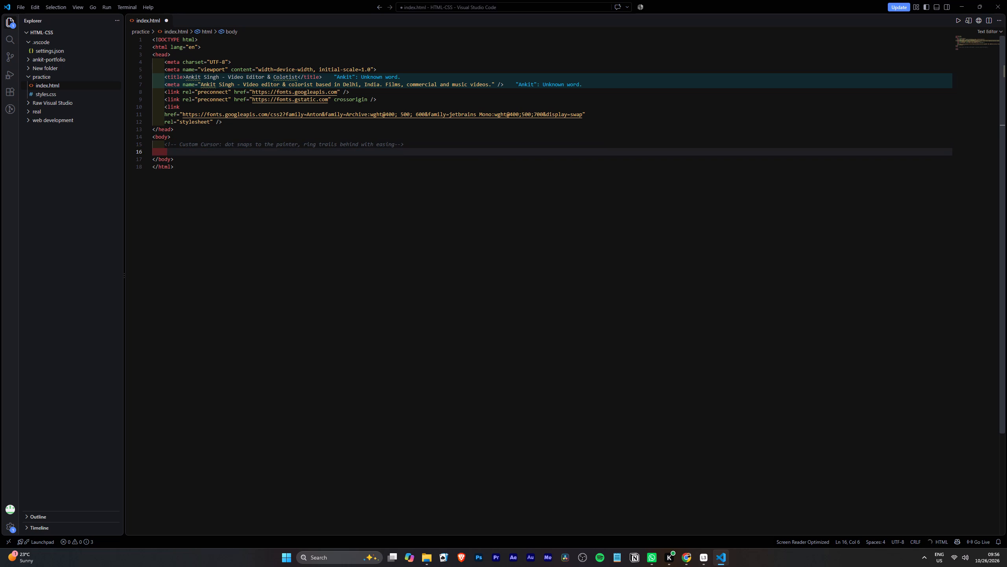
type("<div class")
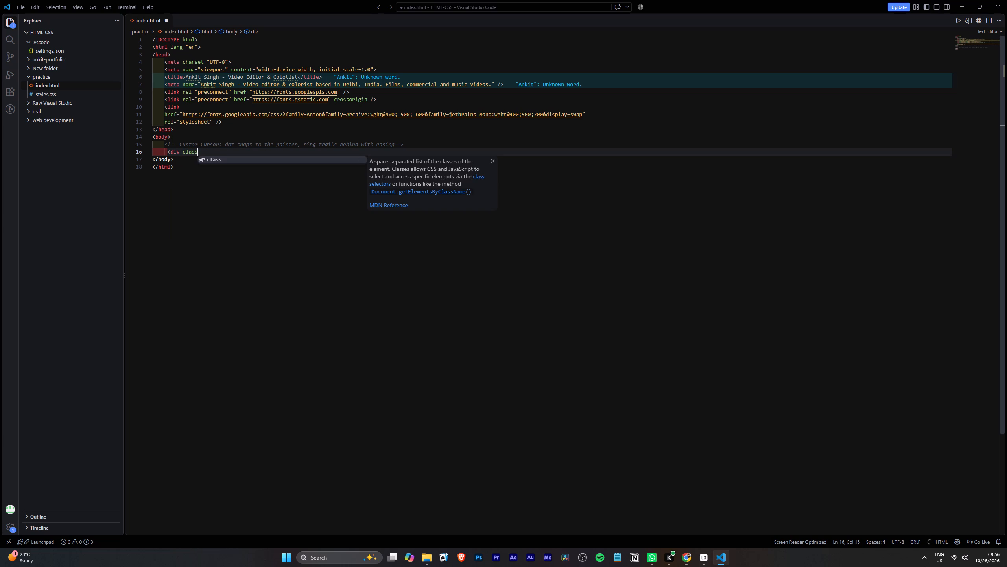
left_click(163, 154)
left_click(167, 153)
key("BackSpace")
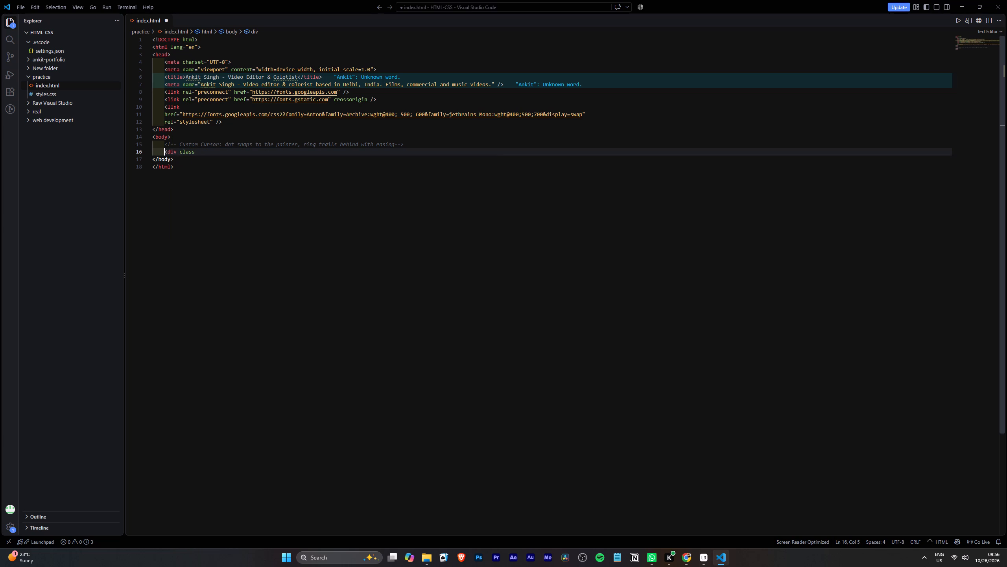
left_click(198, 154)
key("equal")
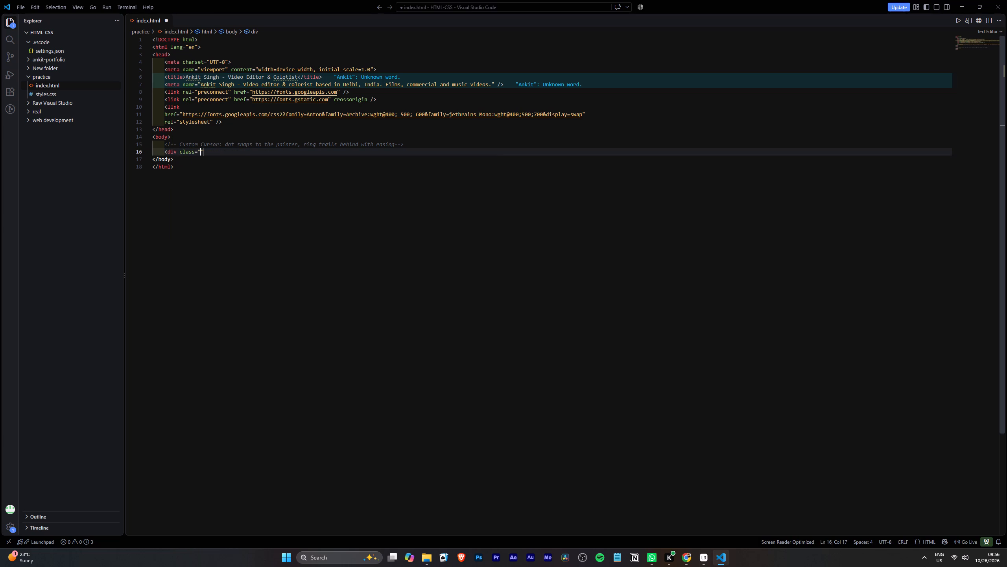
type("cu")
type("rson")
key("BackSpace")
type("r")
key("space")
key("BackSpace")
type("-dot")
Add id="cursorDot" to the opening div tag after its class attribute.
key("Right")
key("space")
type("id")
key("equal")
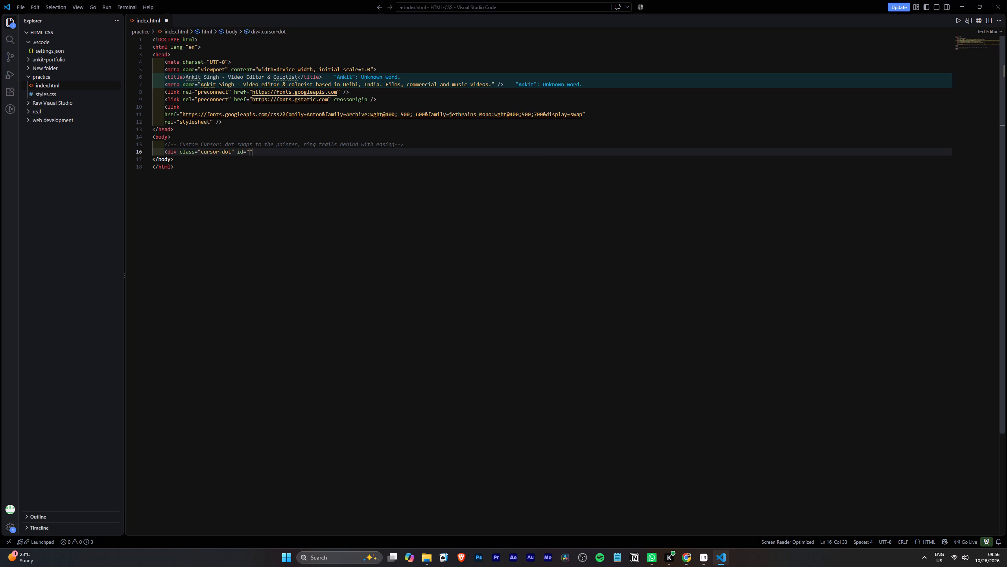
type("cursor")
type("Dot")
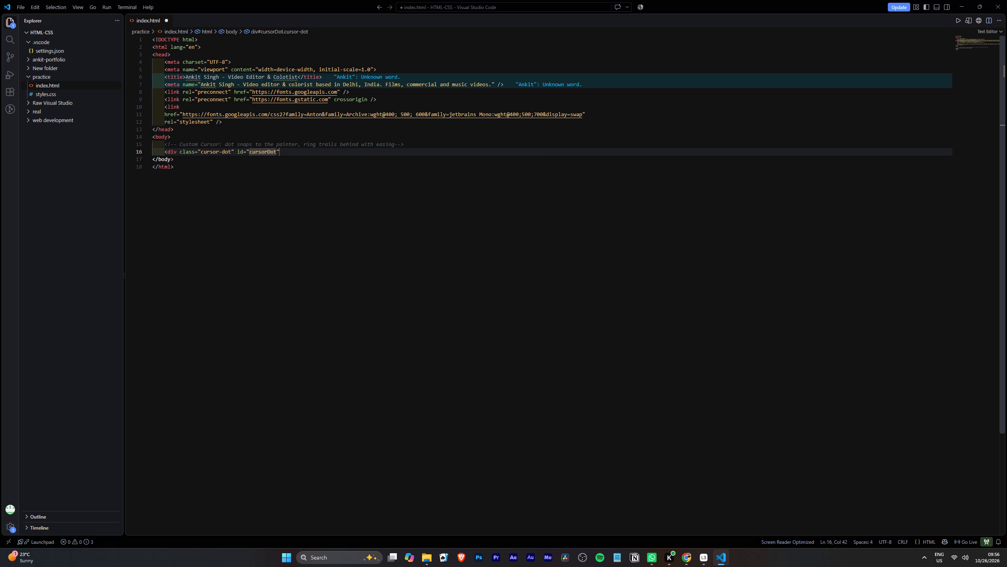
key("Right")
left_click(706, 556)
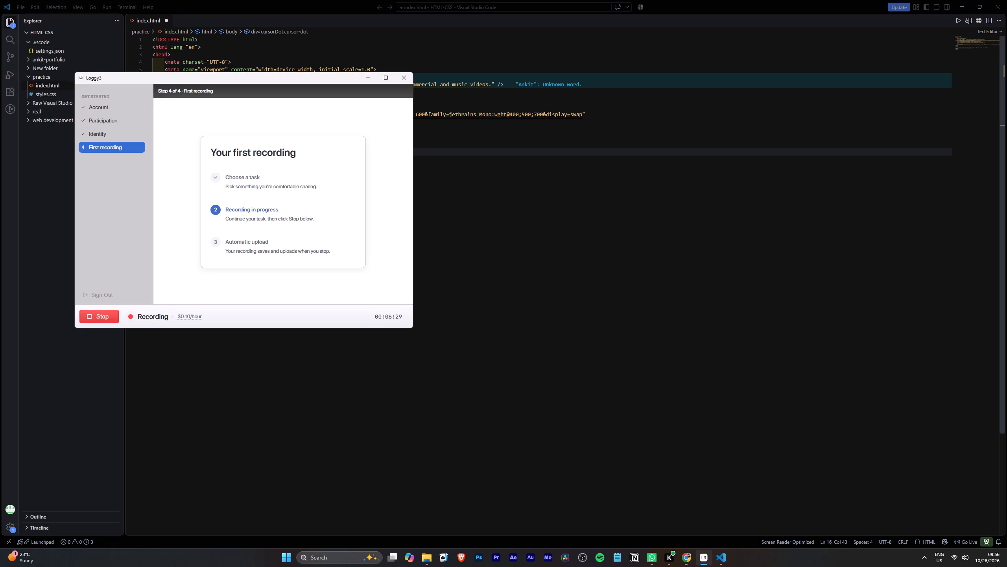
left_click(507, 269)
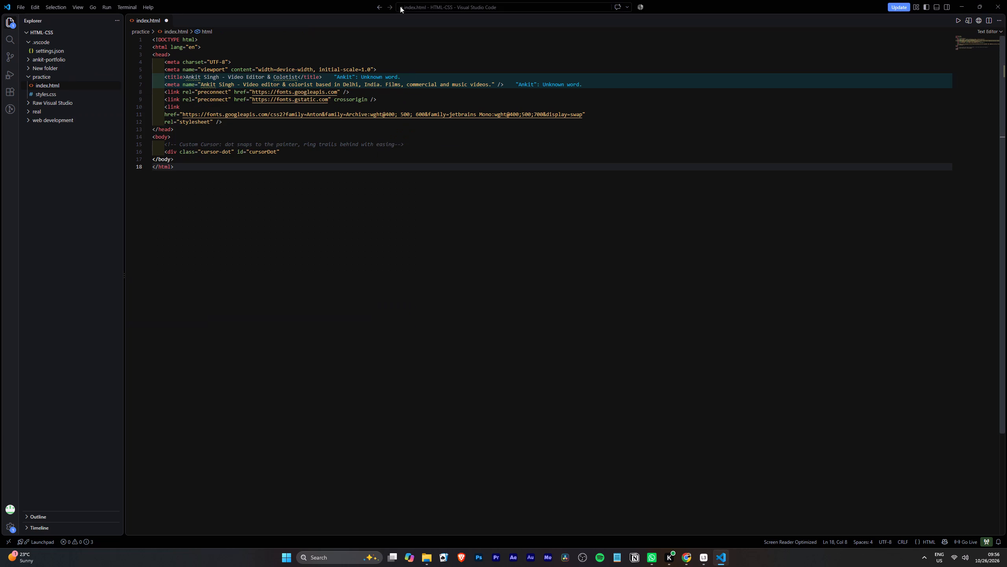
Close the code editor window and minimize the browser window showing the identity verification page.
left_click(1006, 2)
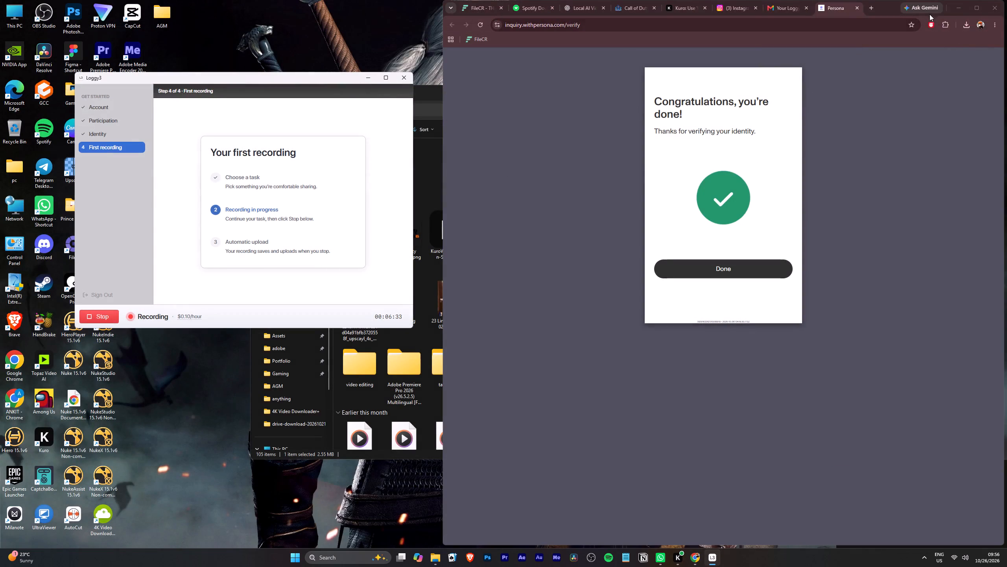
left_click(954, 11)
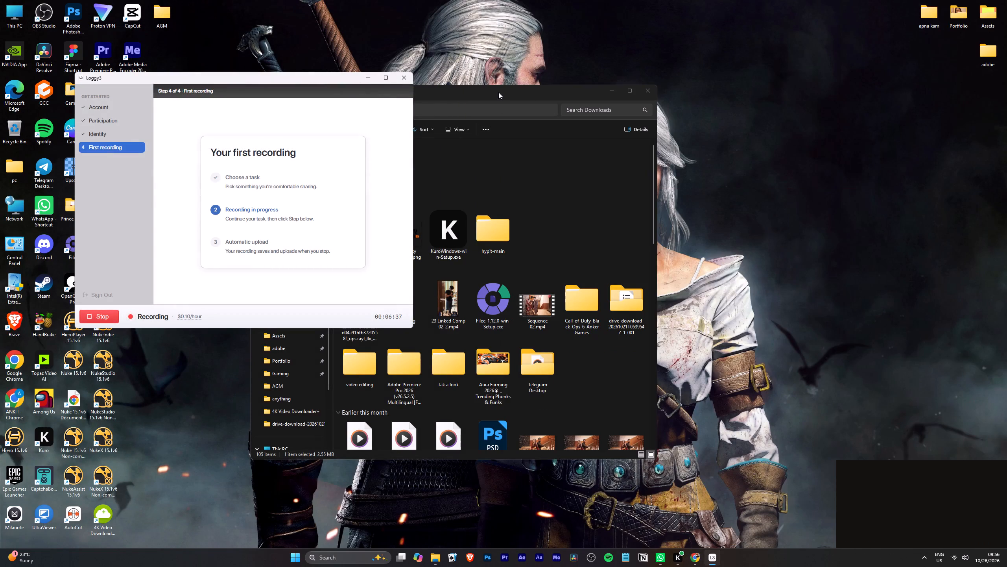
Move the Downloads window in File Explorer clear of the Loggy3 window.
left_click(498, 92)
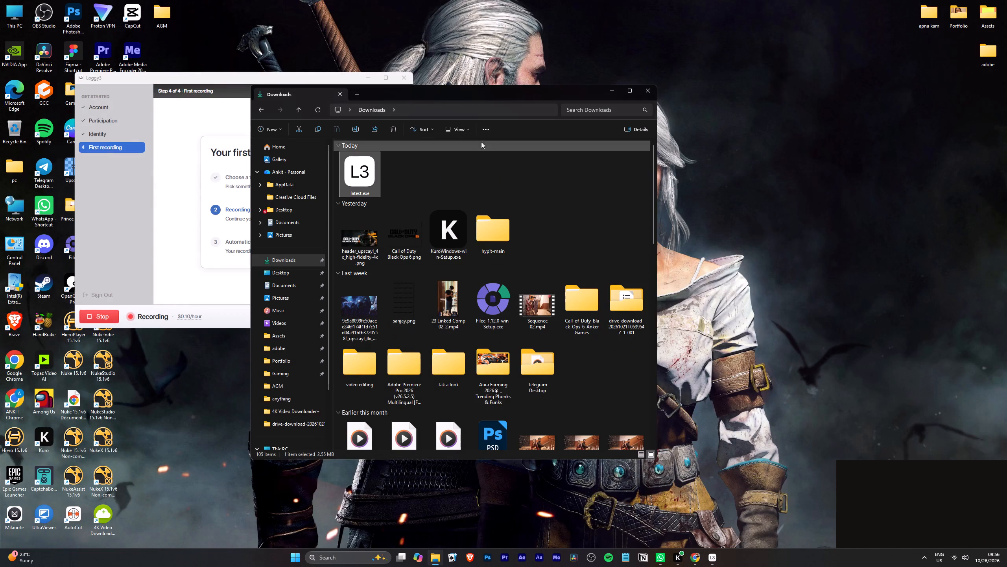
left_click_drag(480, 90, 669, 90)
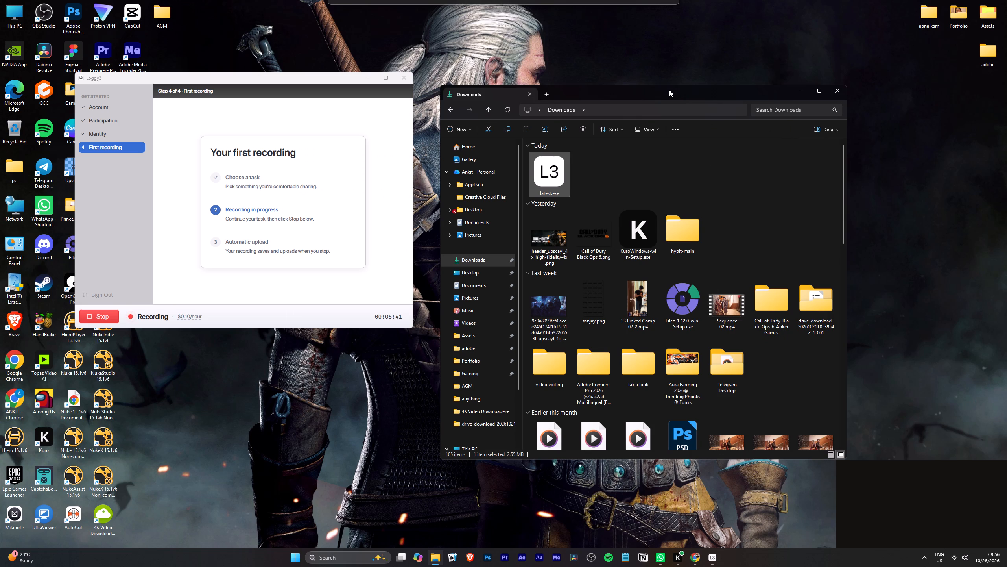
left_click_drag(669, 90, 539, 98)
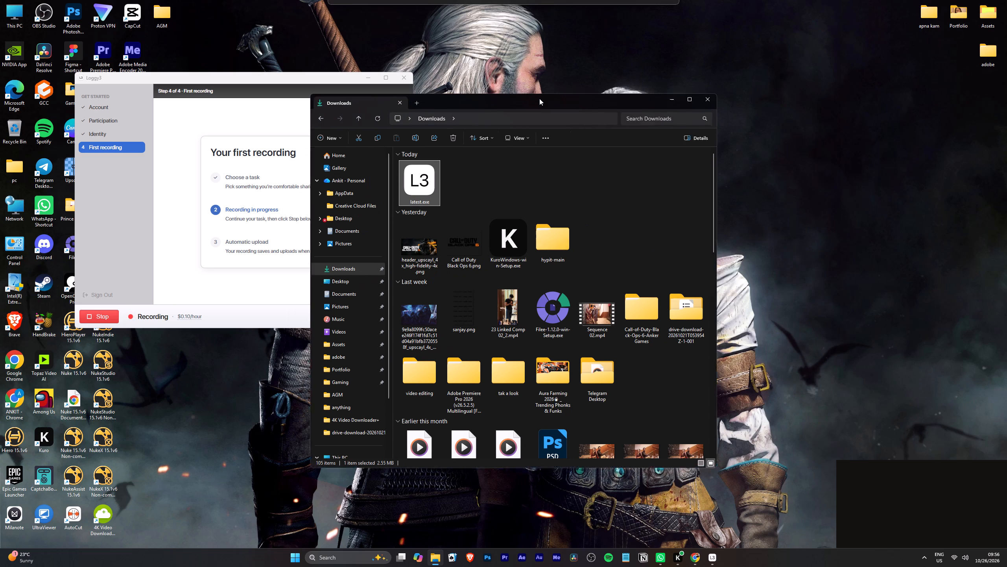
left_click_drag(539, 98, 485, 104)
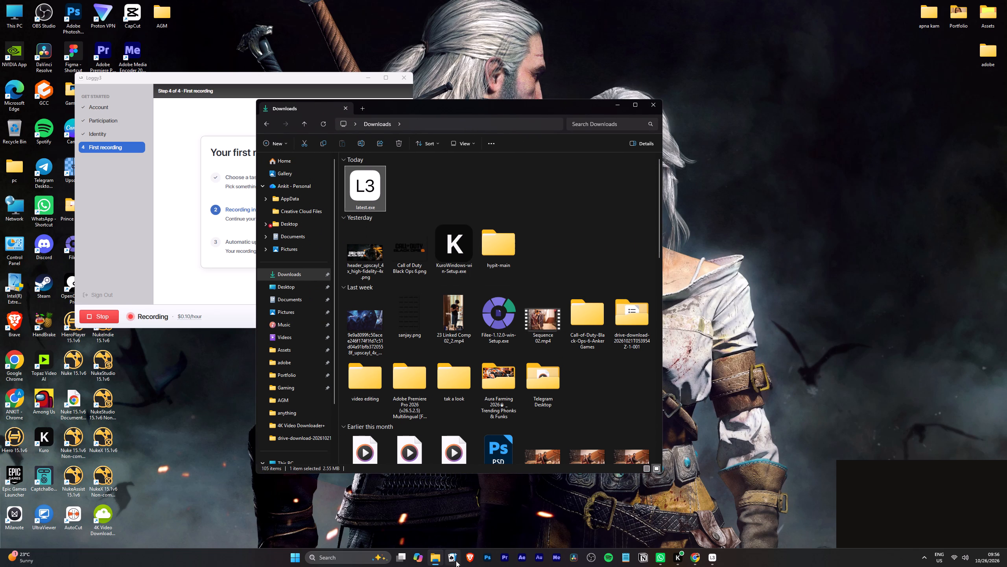
Launch Adobe Premiere and minimize the Downloads window.
left_click(499, 563)
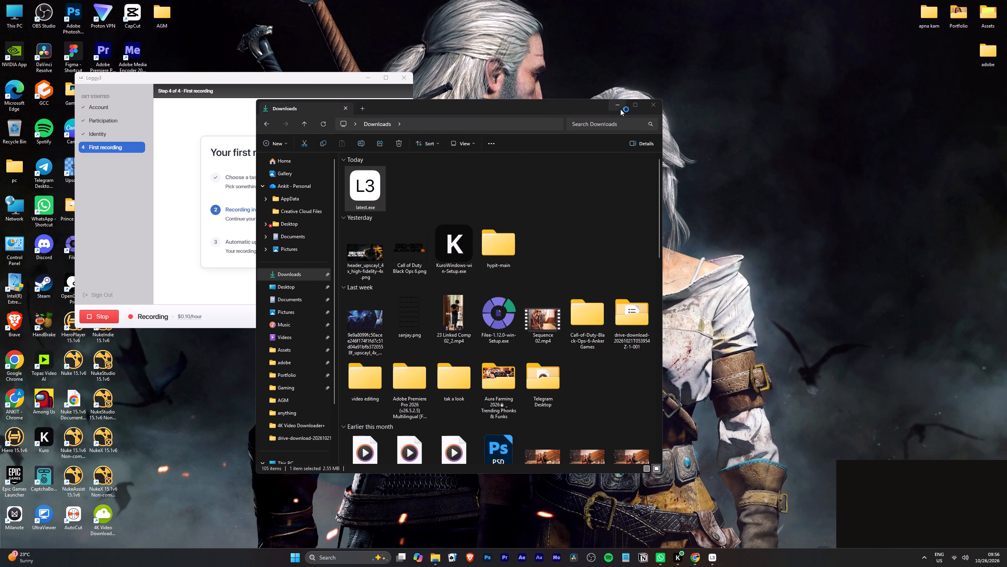
left_click(620, 109)
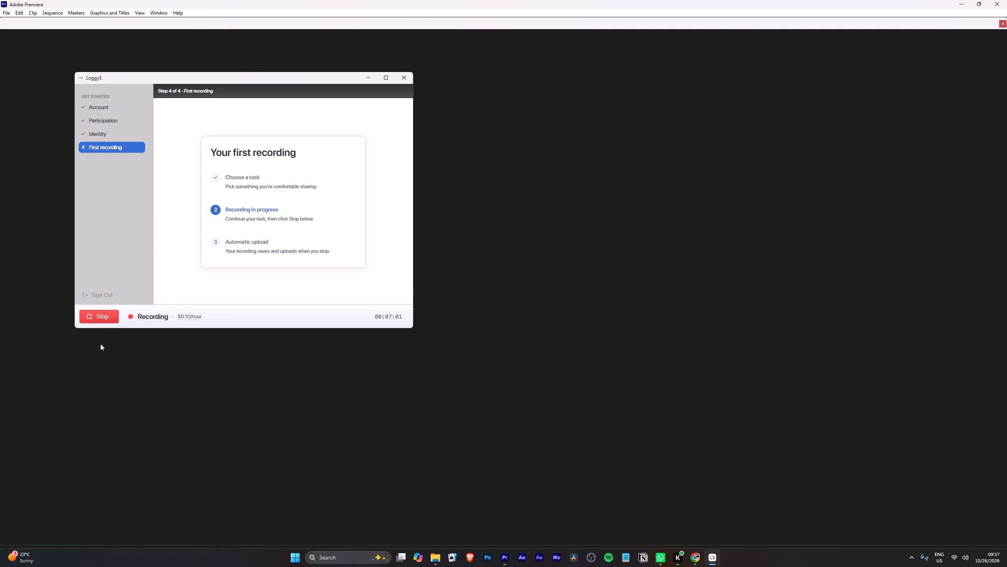
Stop the first recording in Loggy3 and continue past the saved-recording page.
left_click(104, 322)
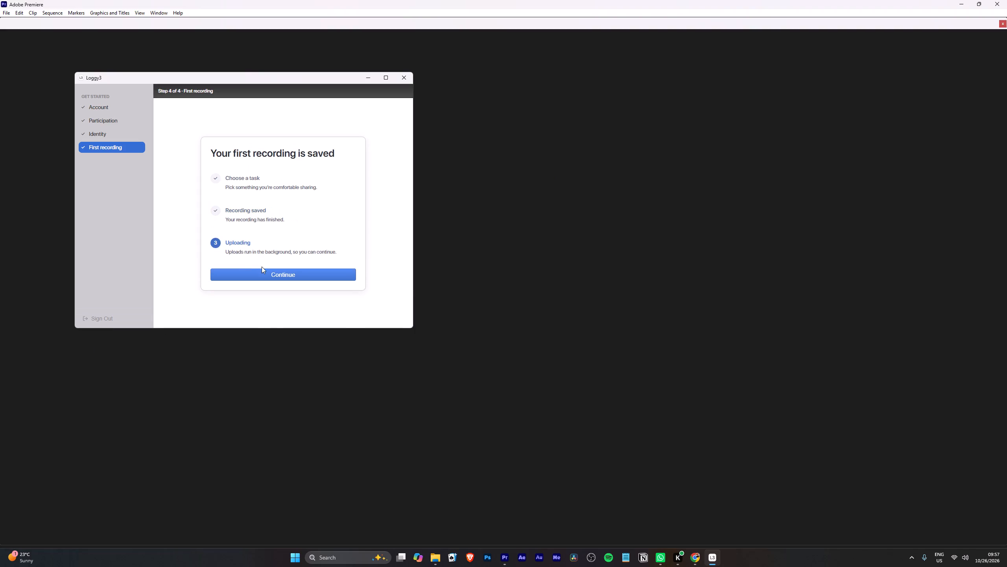
left_click(263, 271)
left_click(266, 269)
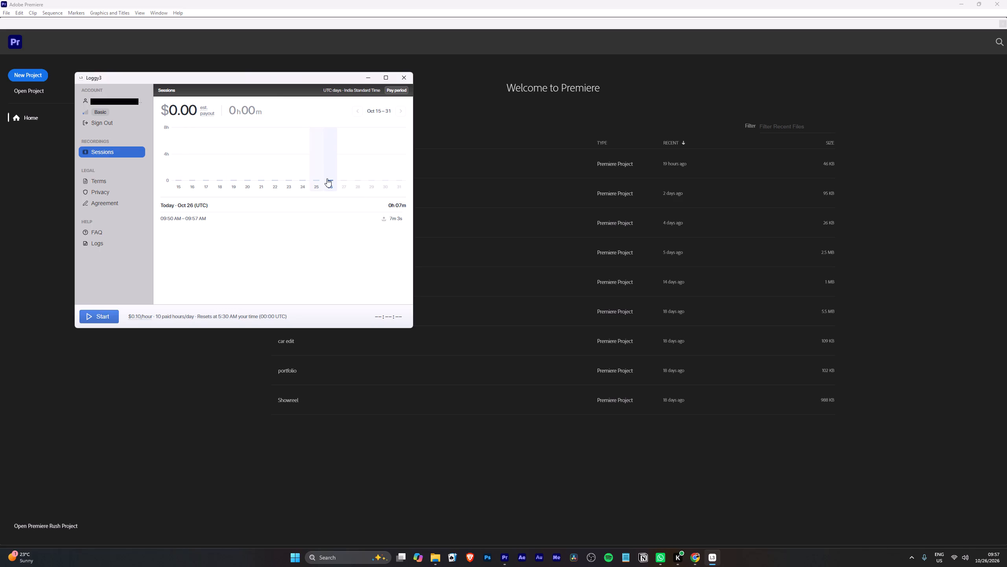
Start a new recording session in Loggy3 and switch back to Adobe Premiere.
left_click(96, 314)
left_click(177, 412)
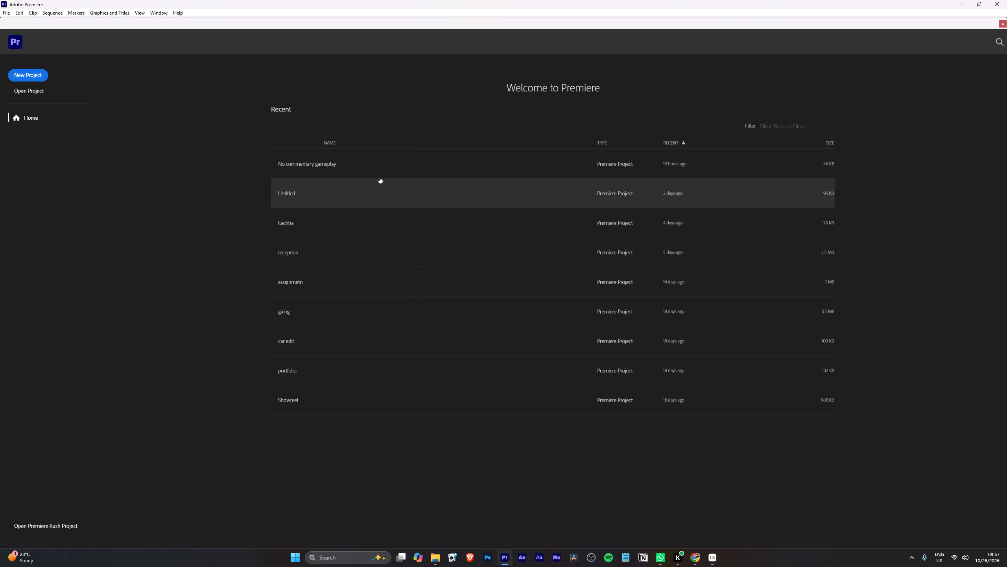
Open the recent project No commentary gameplay and set all of its missing media clips offline.
left_click(376, 166)
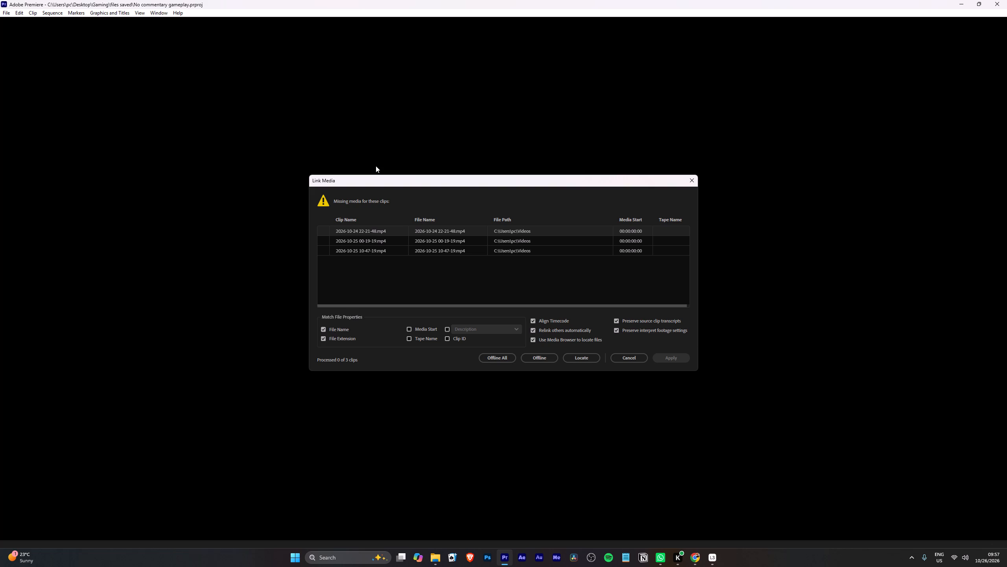
left_click(482, 354)
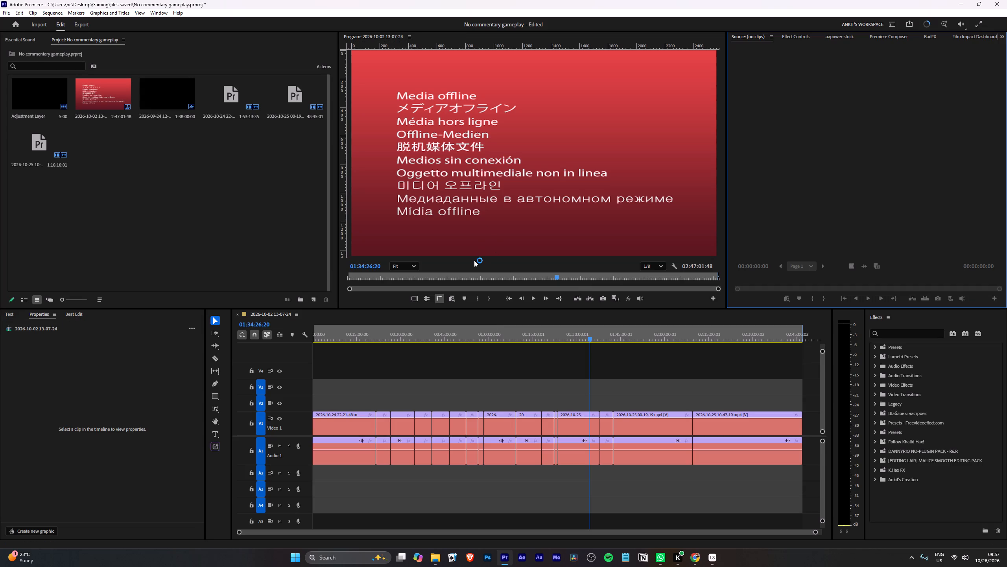
left_click(486, 398)
key("ctrl+a")
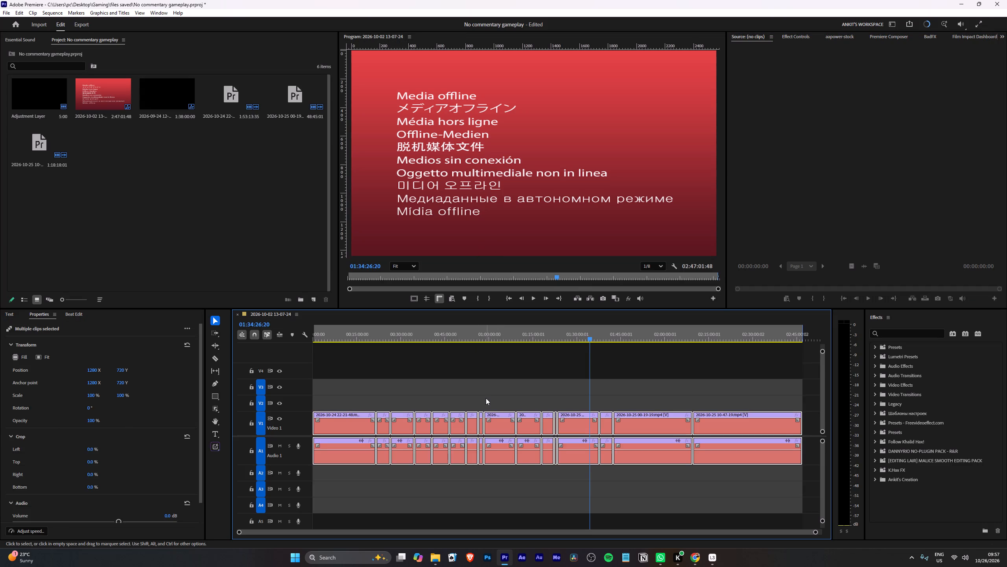
key("BackSpace")
Delete the three offline source clips dated 2026-10-24 and 2026-10-25 from the project's media bin.
left_click(221, 98)
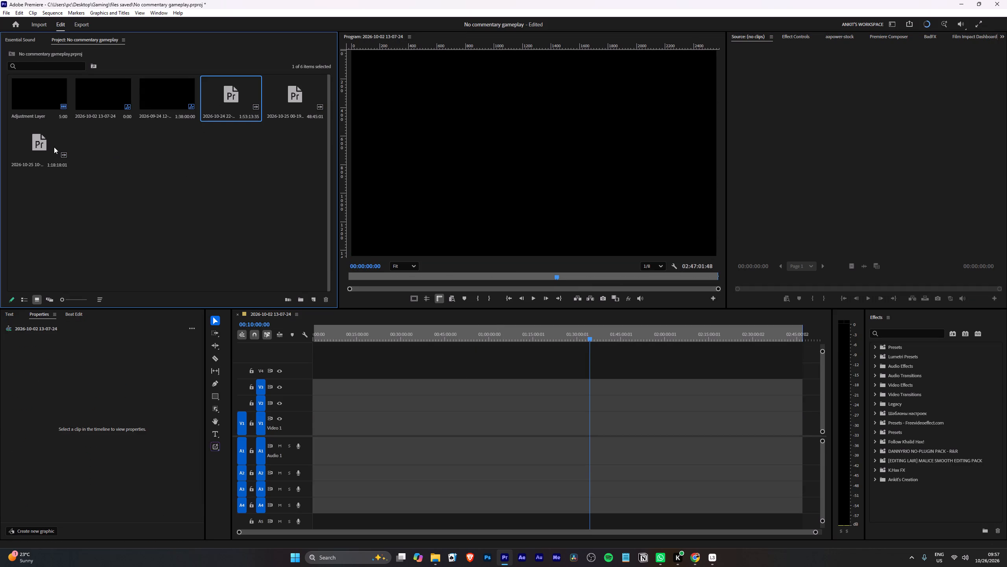
left_click(54, 147, "shift")
key("BackSpace")
Bring up the Downloads window in File Explorer.
left_click(429, 552)
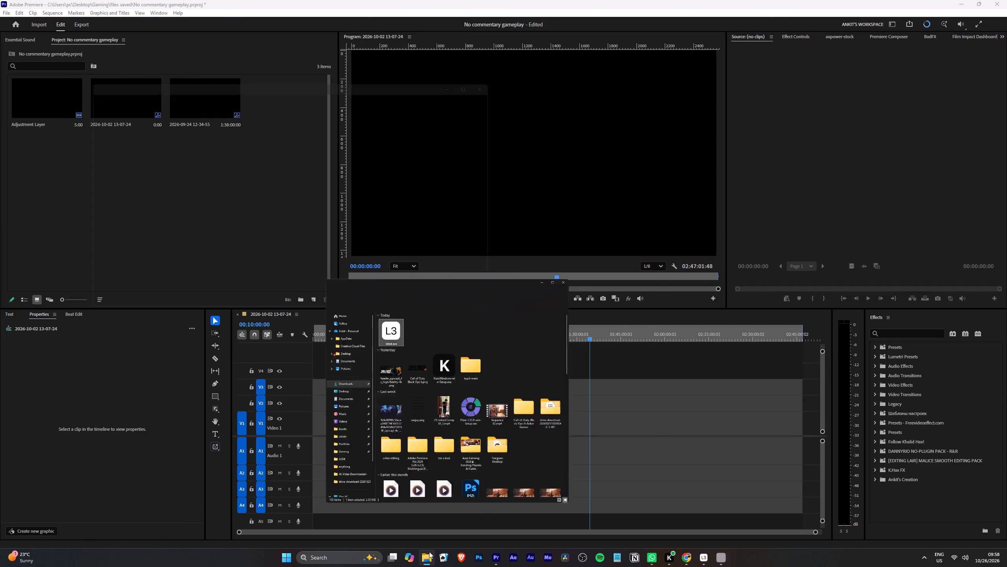
left_click(280, 345)
left_click(281, 334)
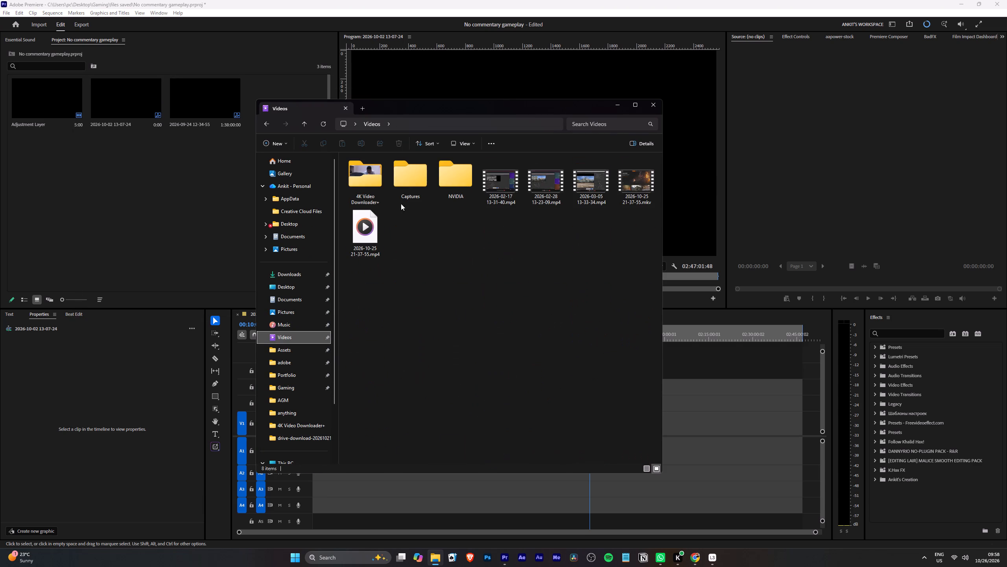
left_click(634, 190)
key("shift+Delete")
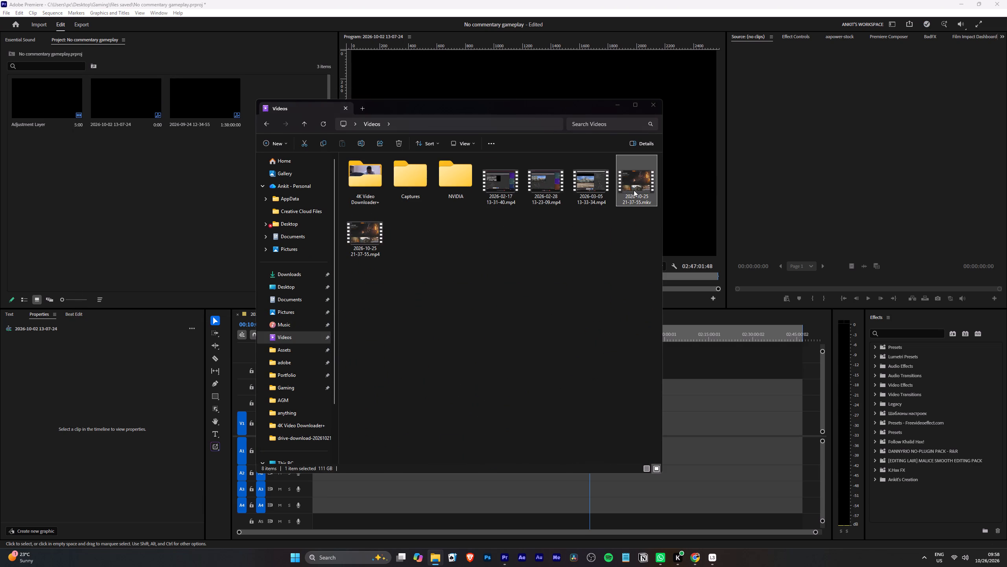
key("Return")
left_click_drag(637, 183, 100, 199)
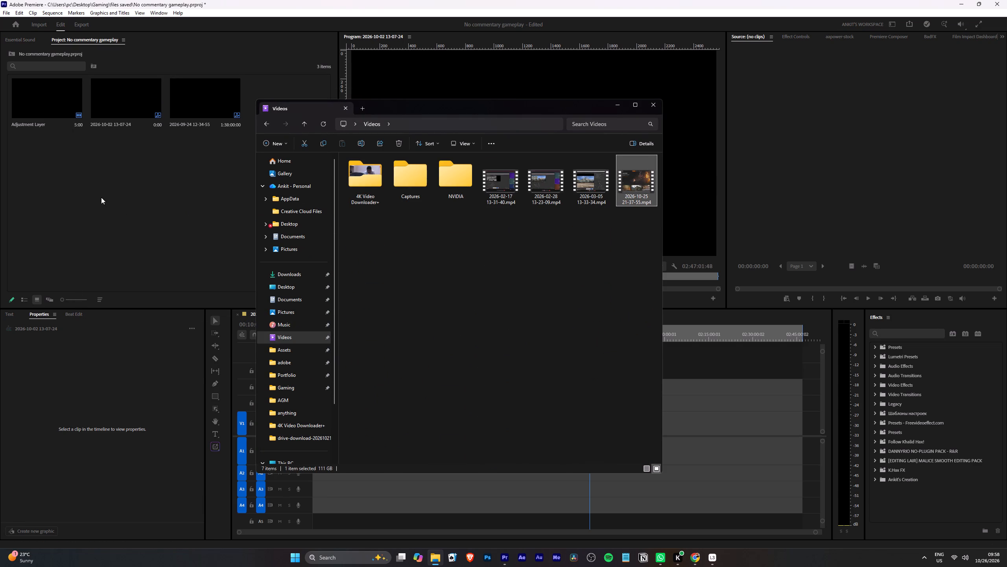
left_click(616, 109)
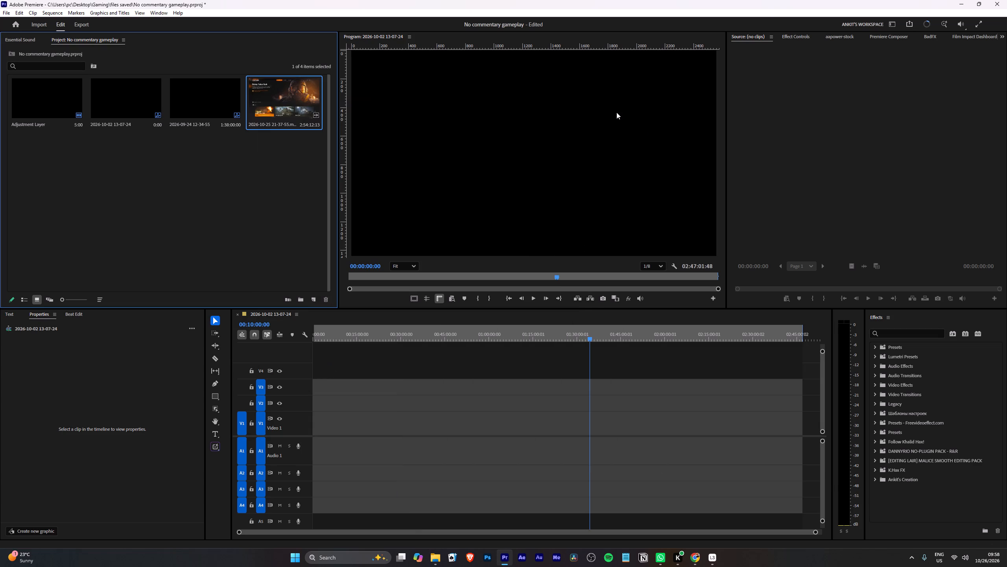
left_click_drag(285, 109, 338, 427)
left_click_drag(338, 427, 310, 444)
scroll(339, 443, "down", 8, "alt")
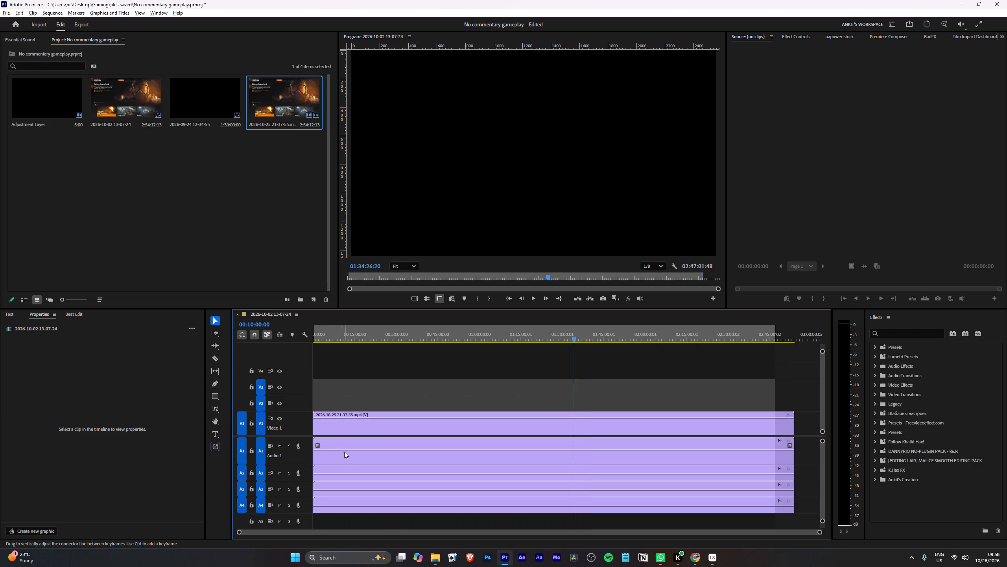
scroll(344, 452, "down", 6, "alt")
scroll(385, 448, "down", 5, "alt")
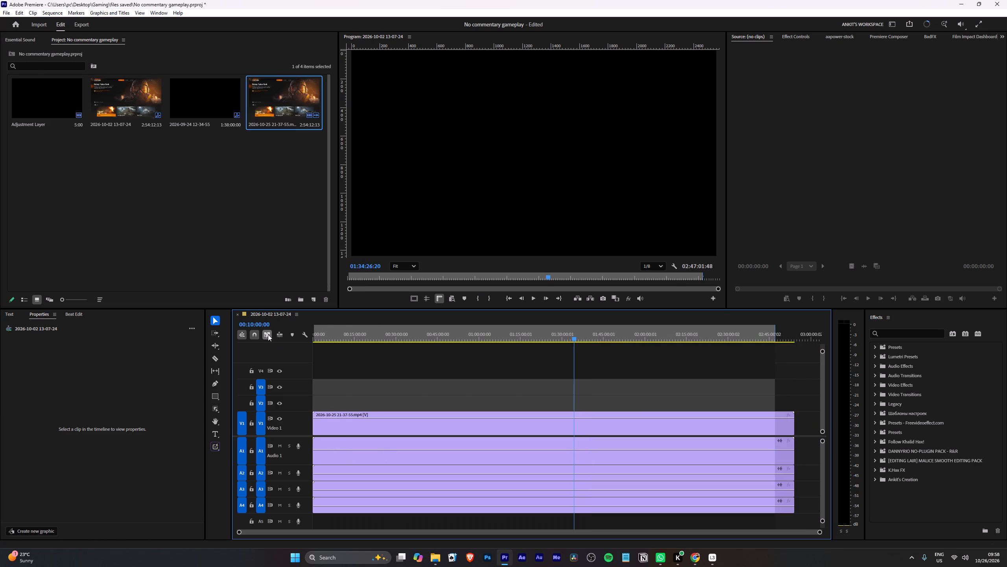
Delete the clip's audio on tracks A2, A3 and A4 with linked selection off, and re-enable linked selection.
left_click(268, 334)
left_click_drag(809, 464, 785, 481)
left_click(815, 471)
left_click_drag(805, 474, 721, 508)
key("BackSpace")
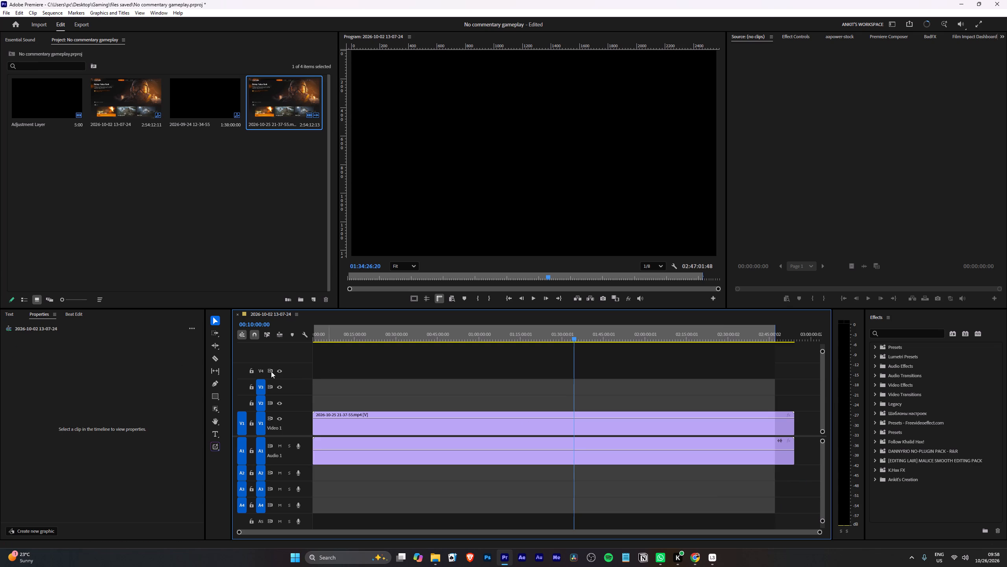
left_click(263, 334)
Play the sequence from its start through the game menus to examine the opening shot of the three coloured lights.
left_click_drag(354, 334, 262, 337)
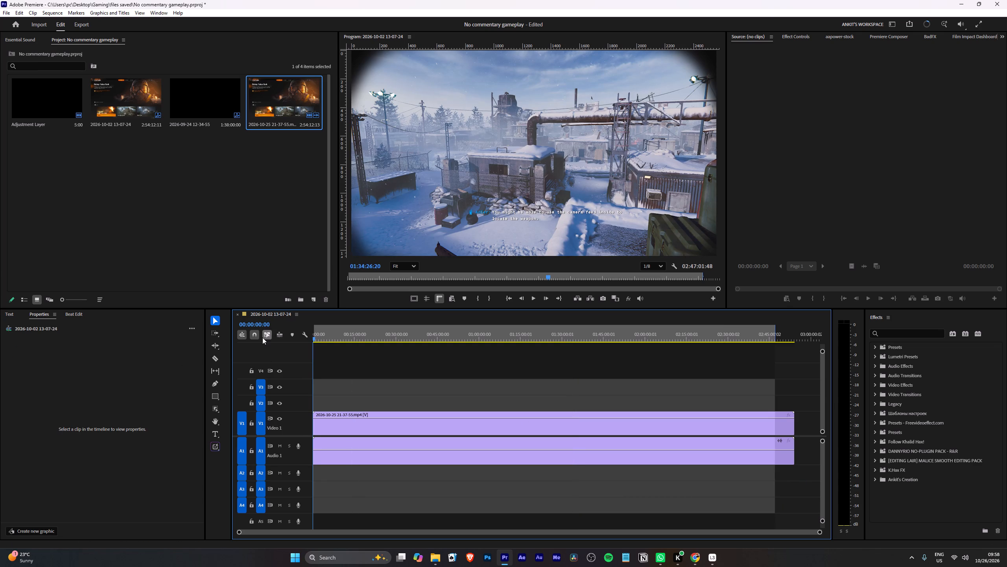
key("l")
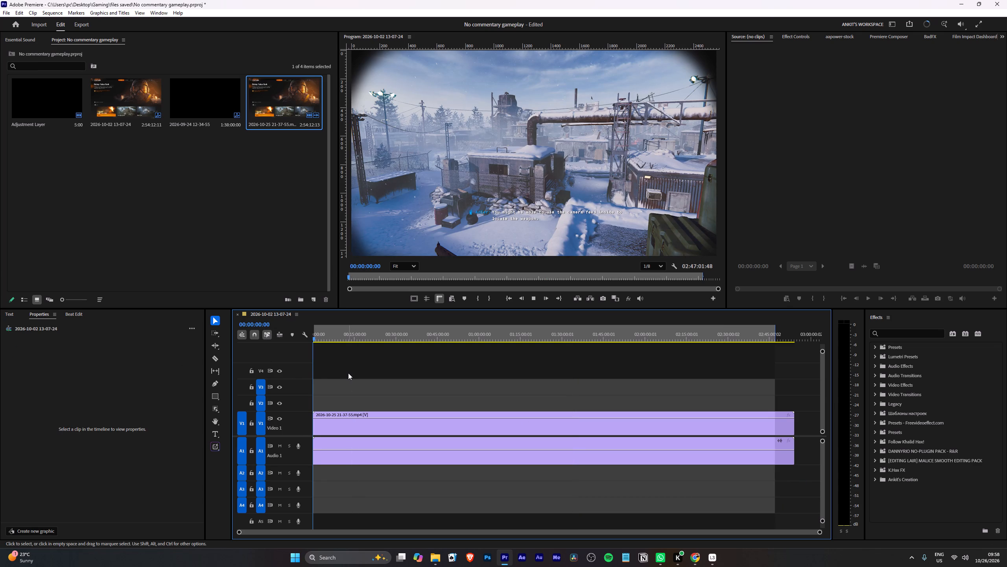
scroll(348, 373, "up", 12, "alt")
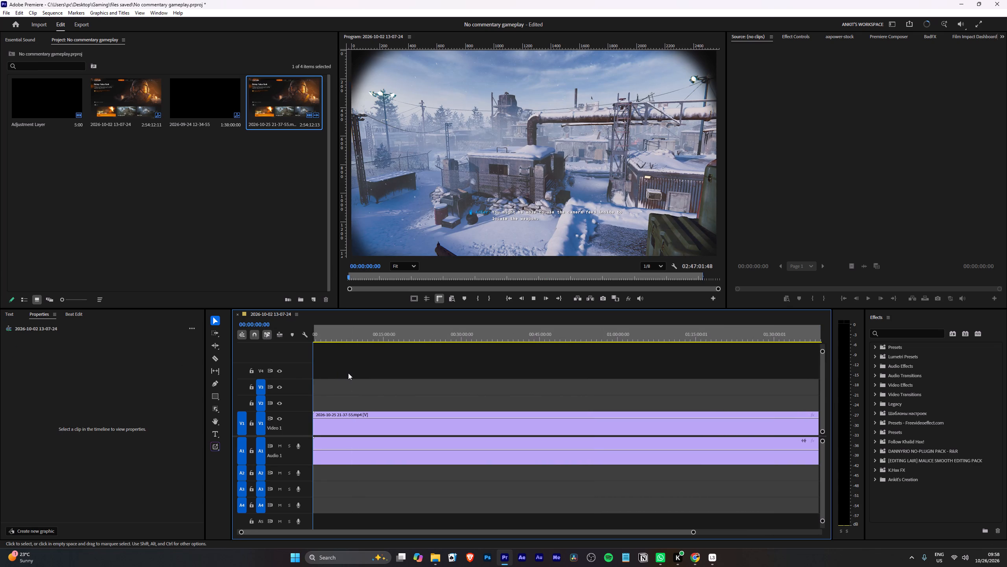
scroll(348, 373, "up", 1, "alt")
key("l")
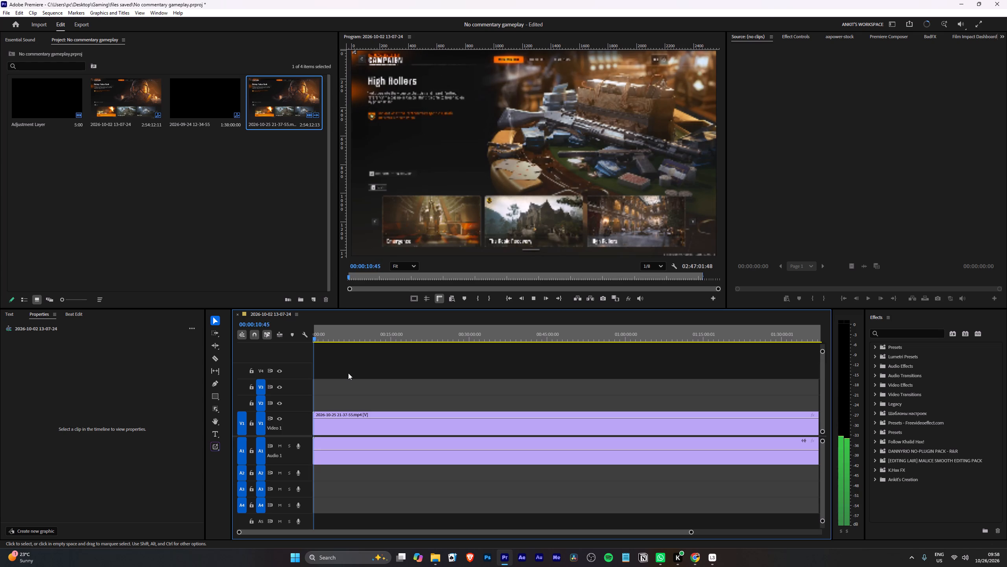
scroll(348, 373, "up", 13, "alt")
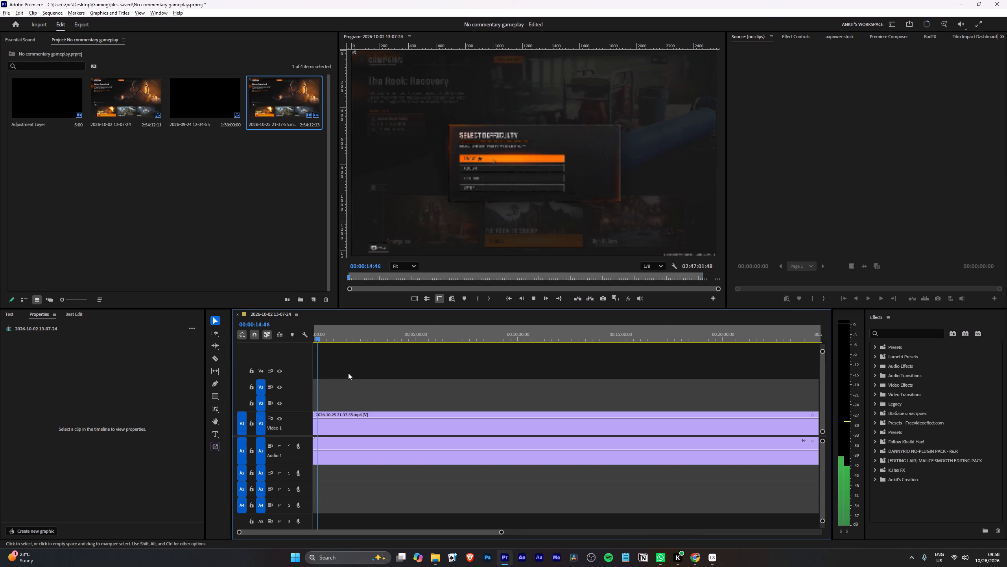
key("space")
scroll(348, 373, "up", 6, "alt")
scroll(348, 373, "up", 8)
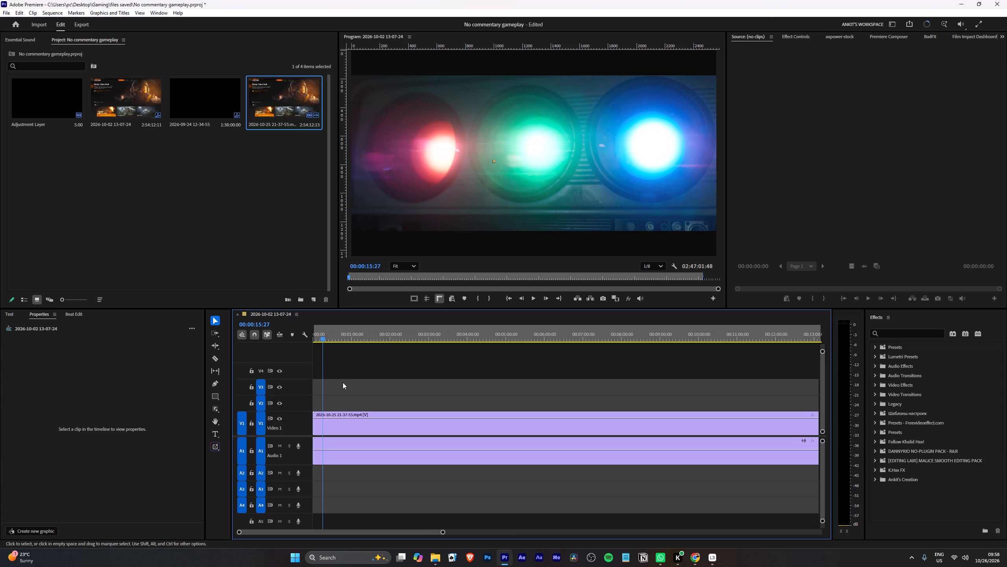
key("space")
key("space")
key("space")
key("space")
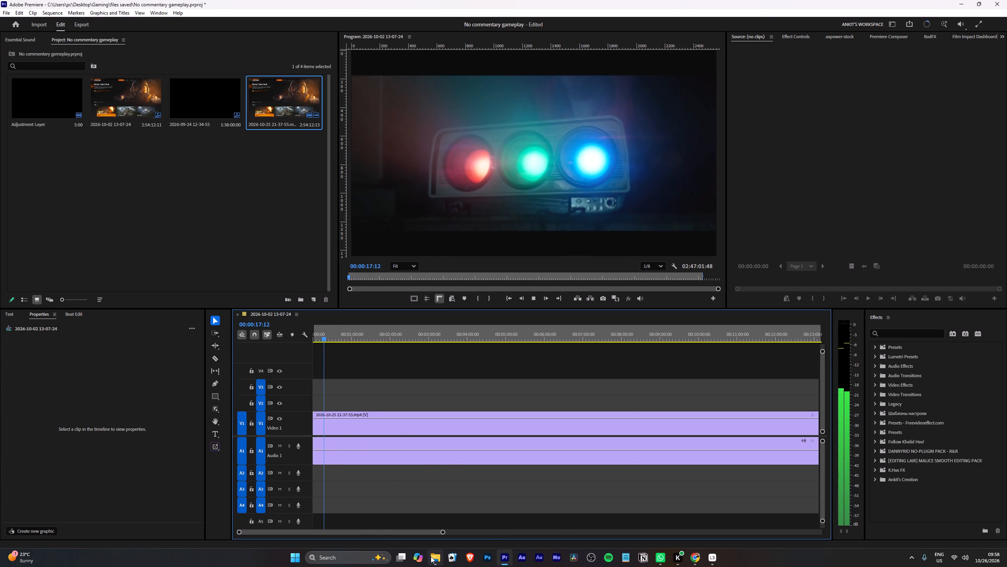
Open Google Chrome with the Infinity Shorts profile.
left_click(431, 556)
left_click(433, 550)
left_click(353, 558)
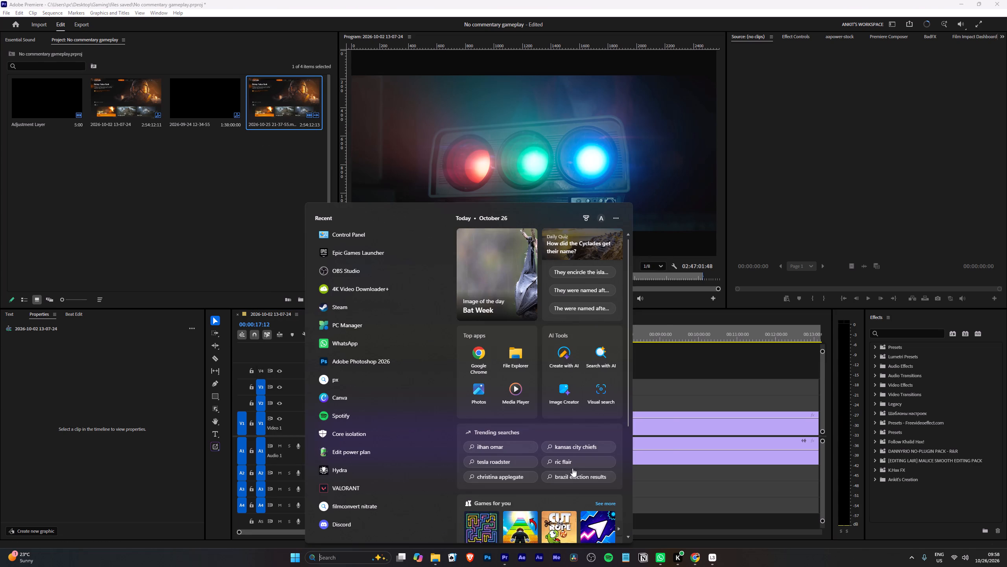
left_click(485, 352)
left_click(393, 322)
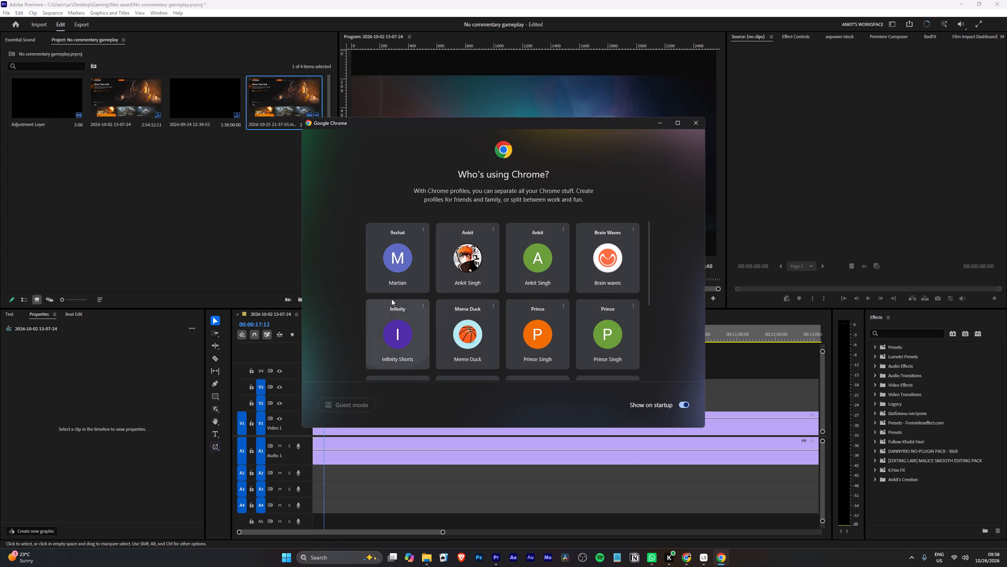
Load YouTube in the new browser tab and open the signed-in VirtualSaga channel page.
left_click(300, 15)
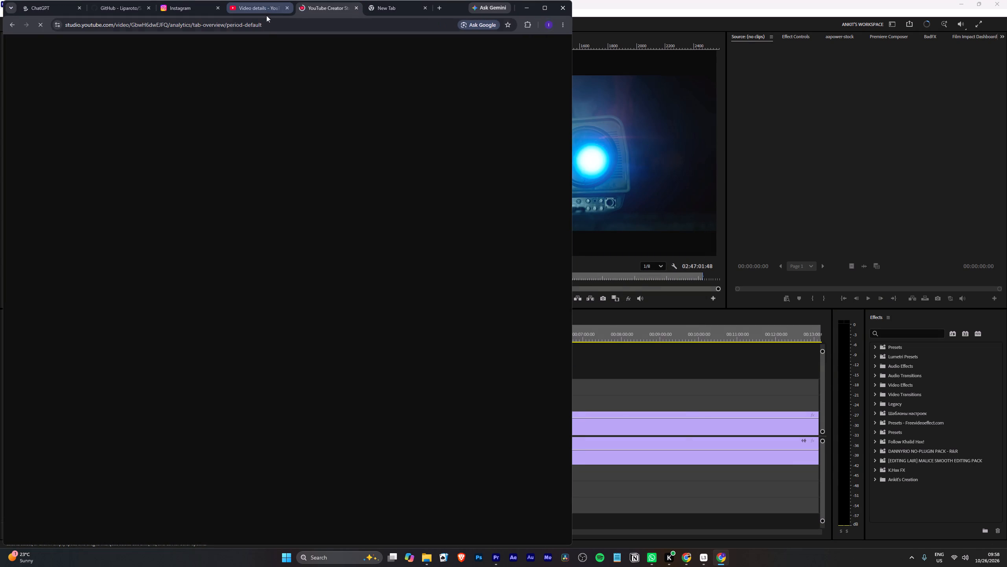
left_click(407, 15)
left_click(192, 226)
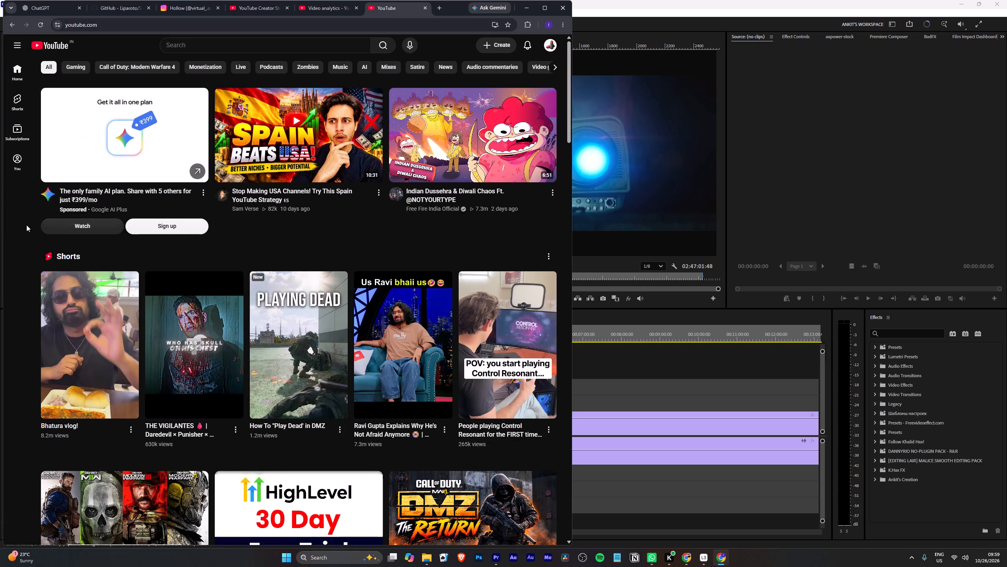
left_click(18, 70)
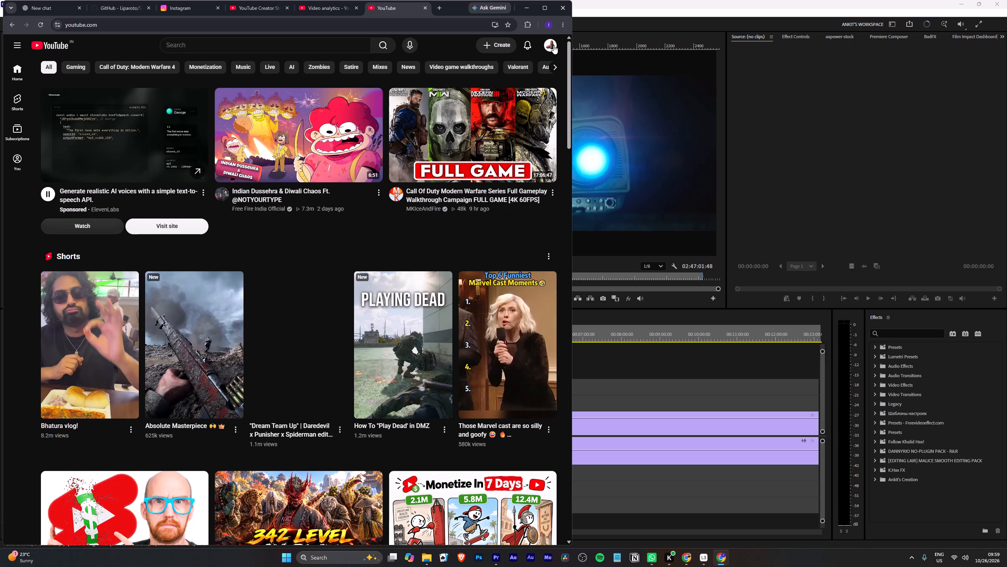
left_click(553, 45)
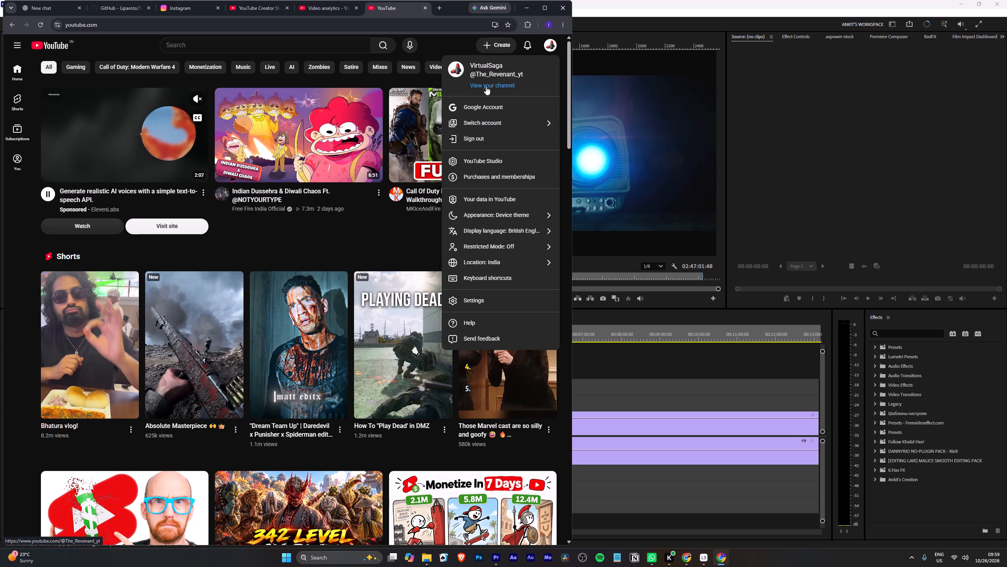
left_click(486, 86)
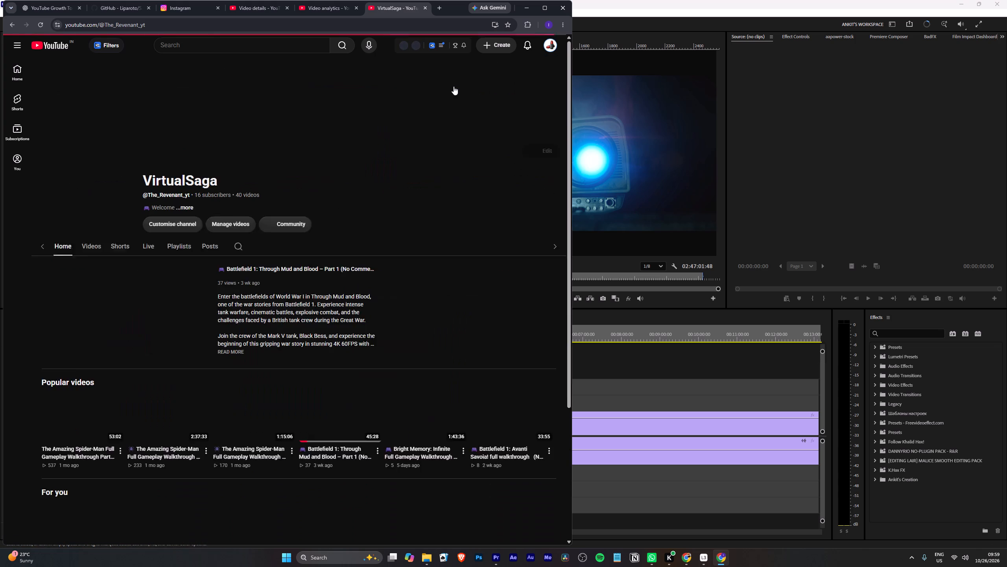
left_click(72, 278)
left_click(84, 278)
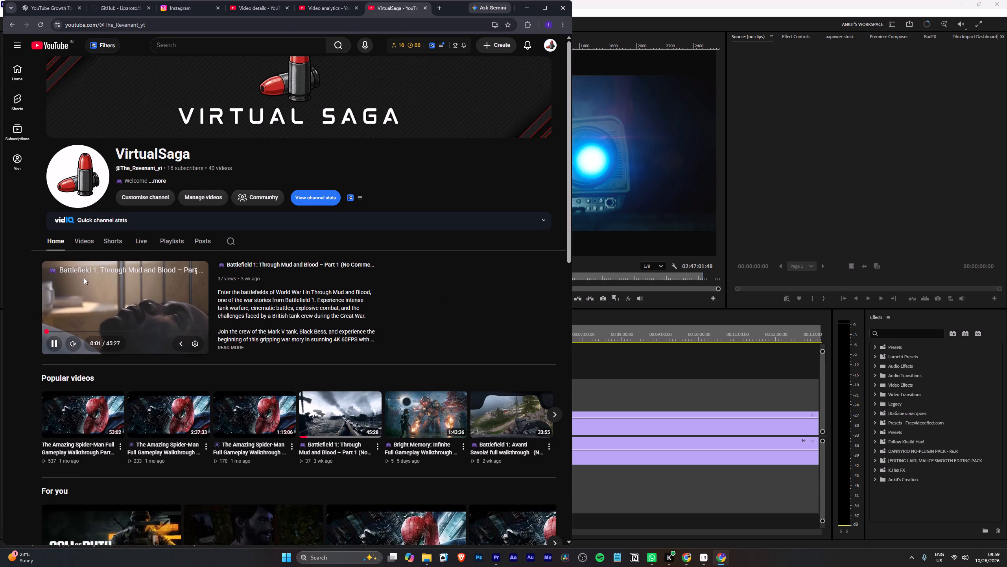
Open the channel's Call of Duty: Black Ops 6 Part -1 walkthrough video and seek to about 2:44:25, near its end.
left_click(85, 247)
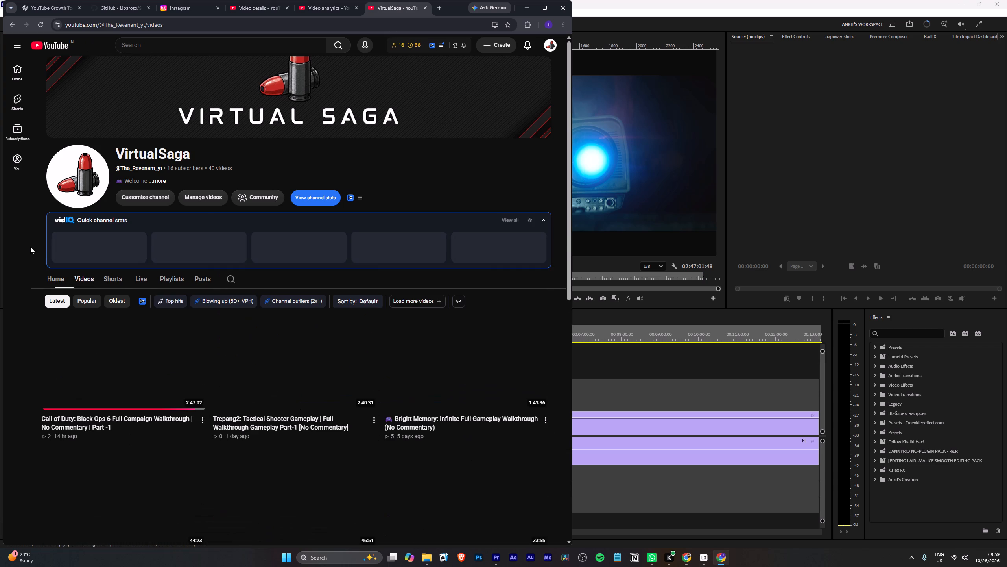
scroll(26, 271, "down", 1)
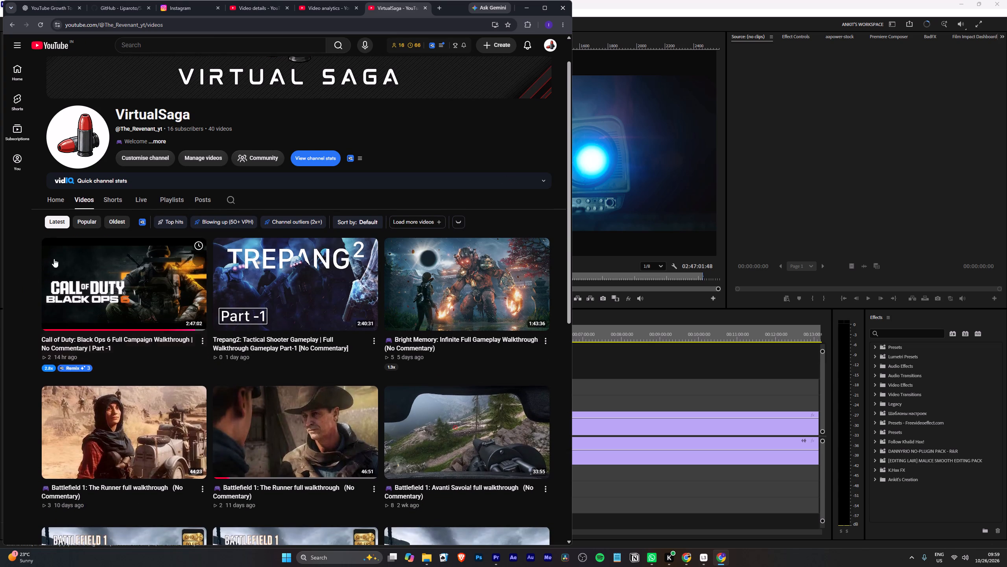
left_click(85, 259)
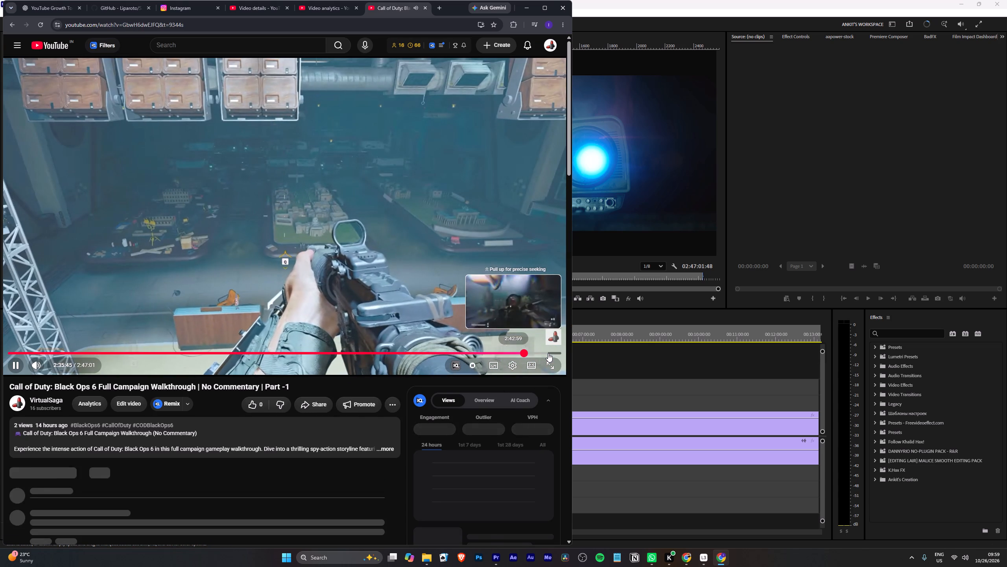
left_click(548, 353)
left_click(553, 354)
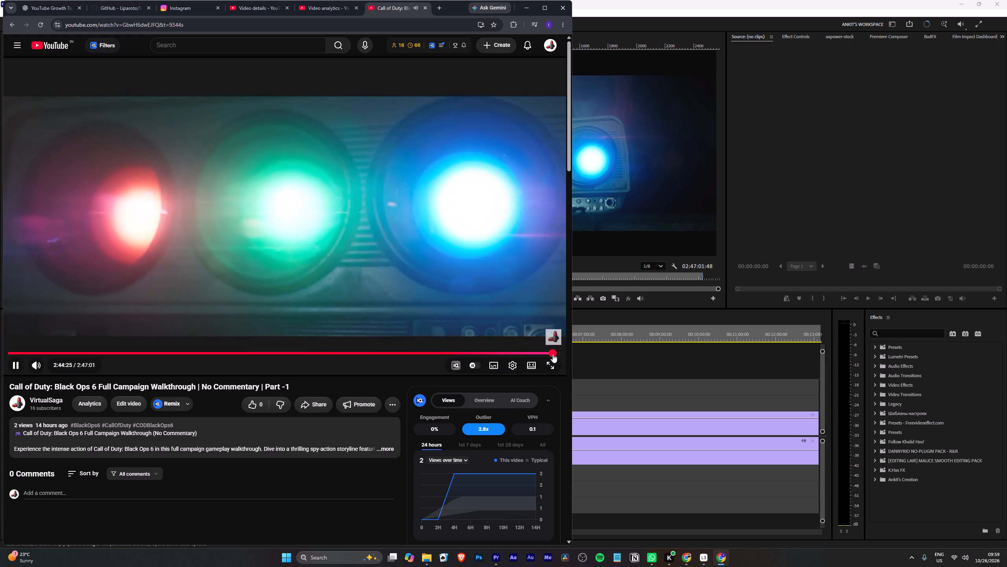
Restart the Part 1 video from its beginning, mute it and set its playback quality to 144p.
left_click_drag(553, 354, 0, 353)
left_click(34, 365)
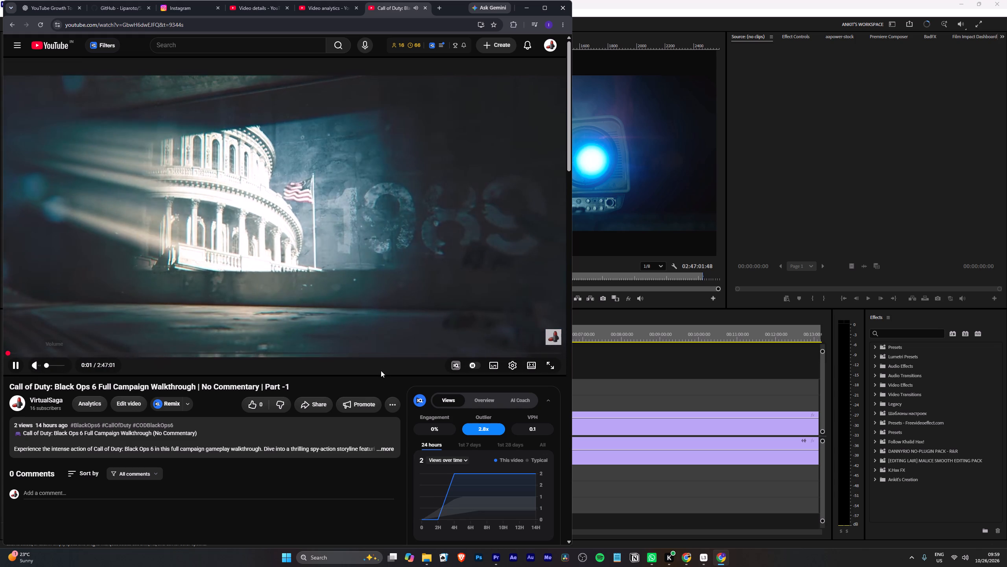
left_click(511, 365)
left_click(517, 333)
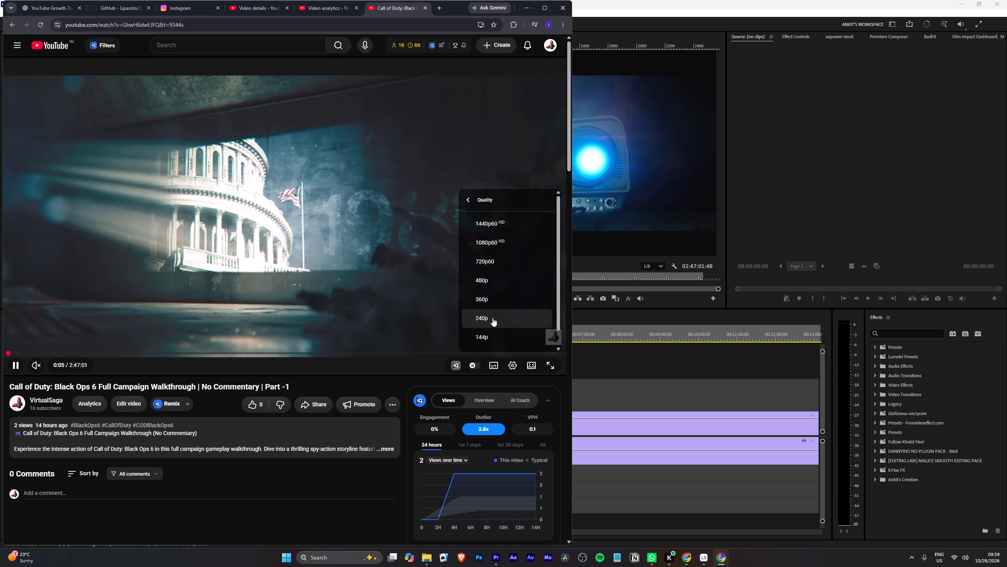
left_click(503, 337)
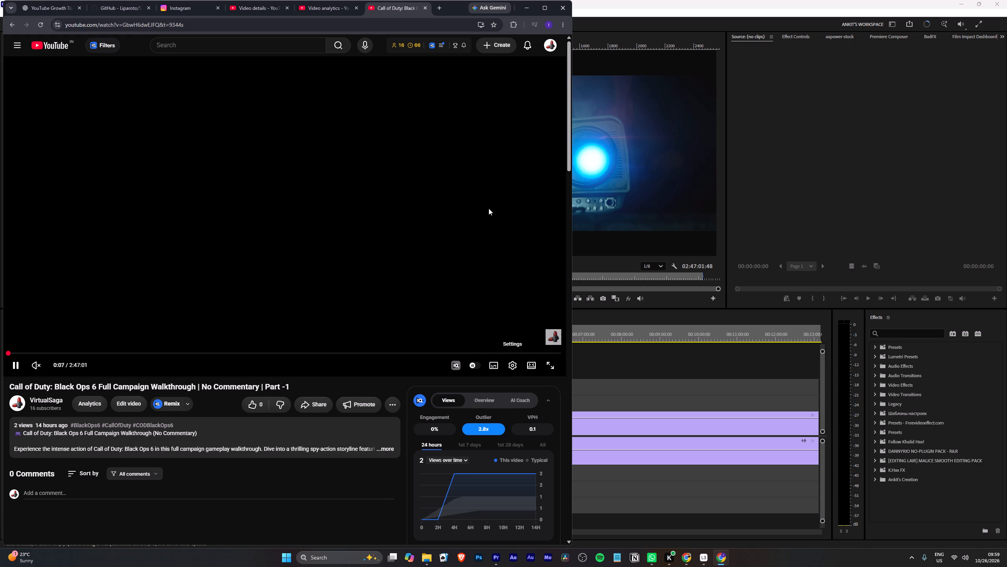
Switch to Premiere and play the sequence on from the coloured lights to examine the transition into The Rook: Recovery.
left_click(623, 5)
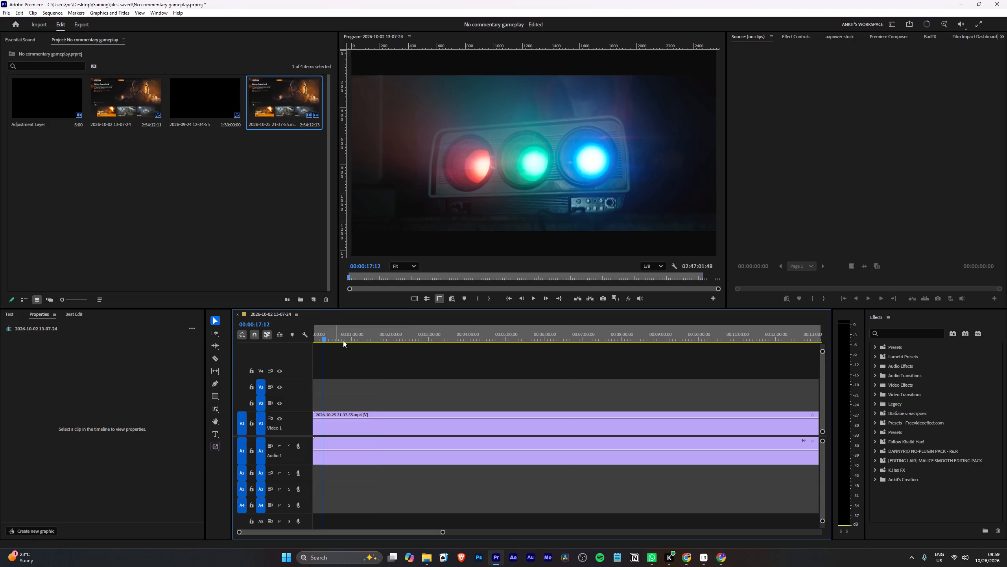
key("space")
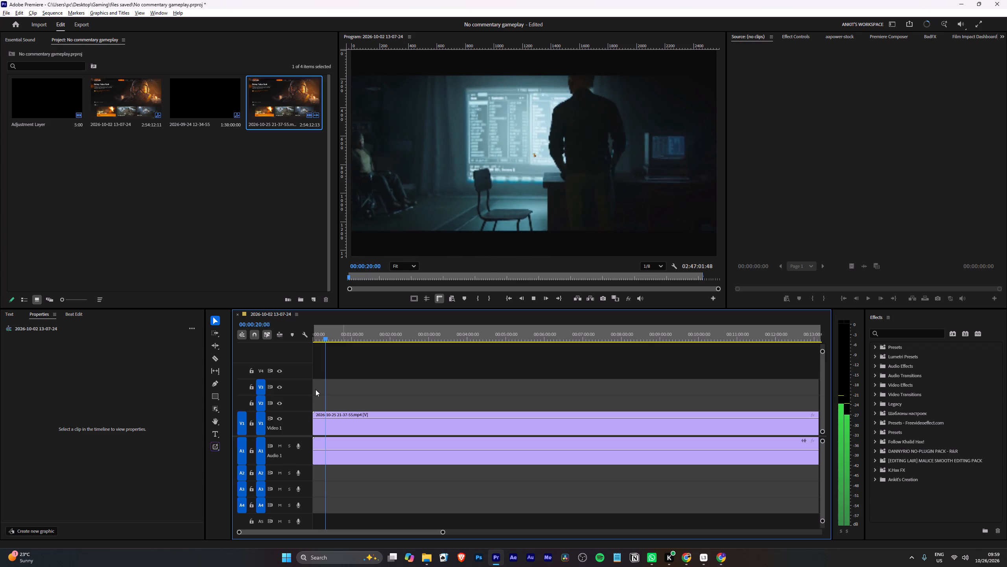
scroll(314, 389, "up", 14, "alt")
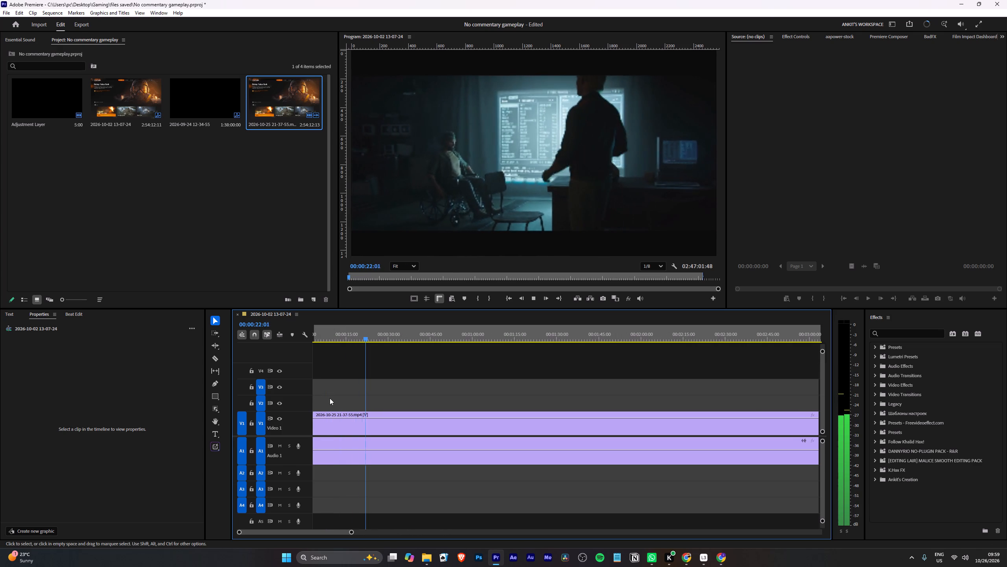
type("ll")
key("l")
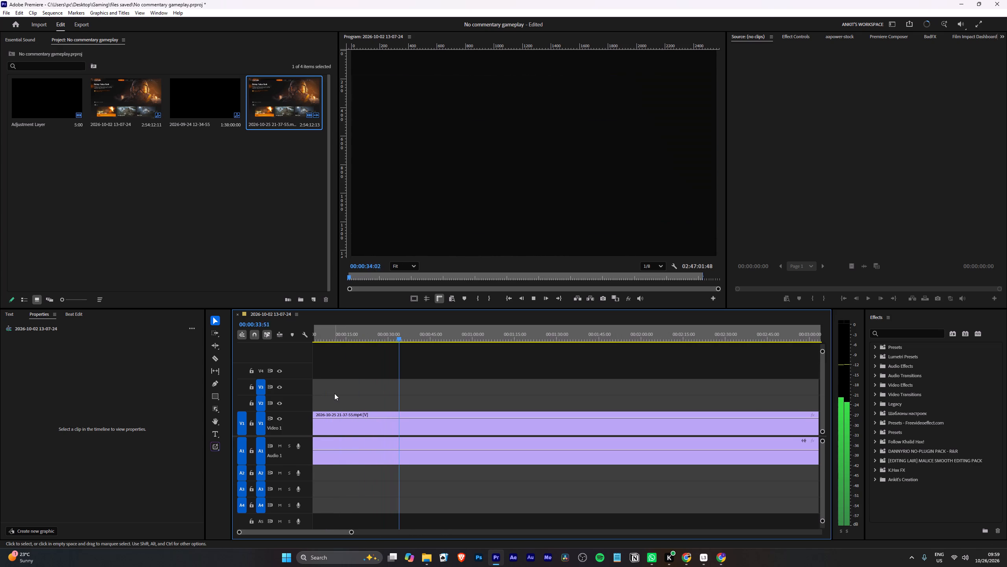
key("space")
left_click(409, 334)
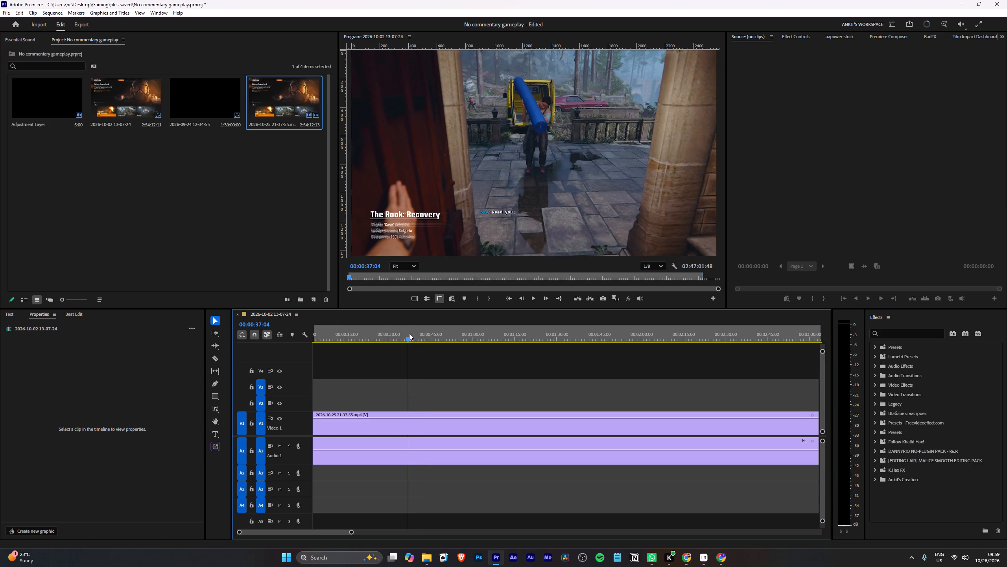
scroll(399, 382, "up", 4, "alt")
left_click(402, 334)
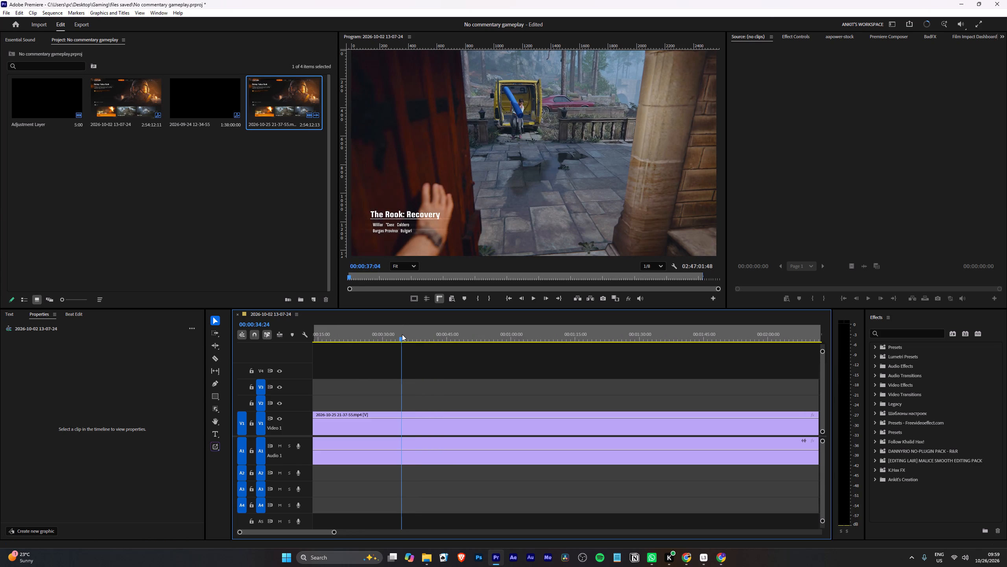
left_click_drag(402, 334, 378, 341)
key("l")
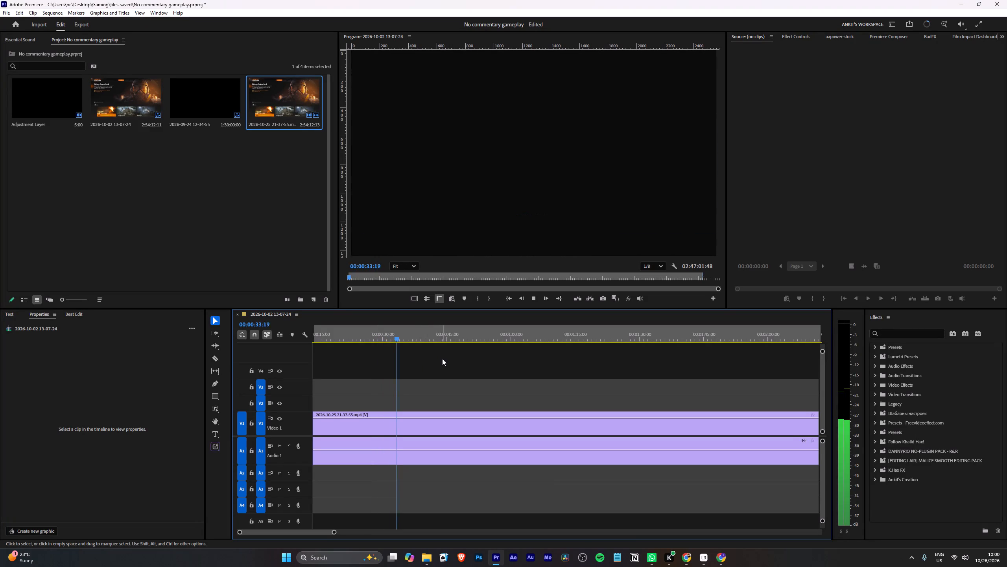
key("space")
key("space")
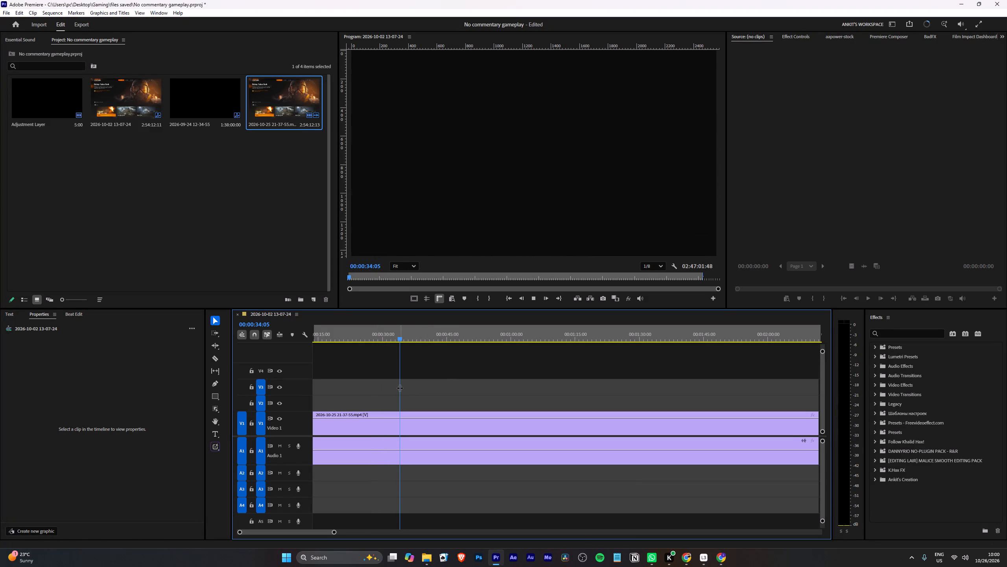
key("l")
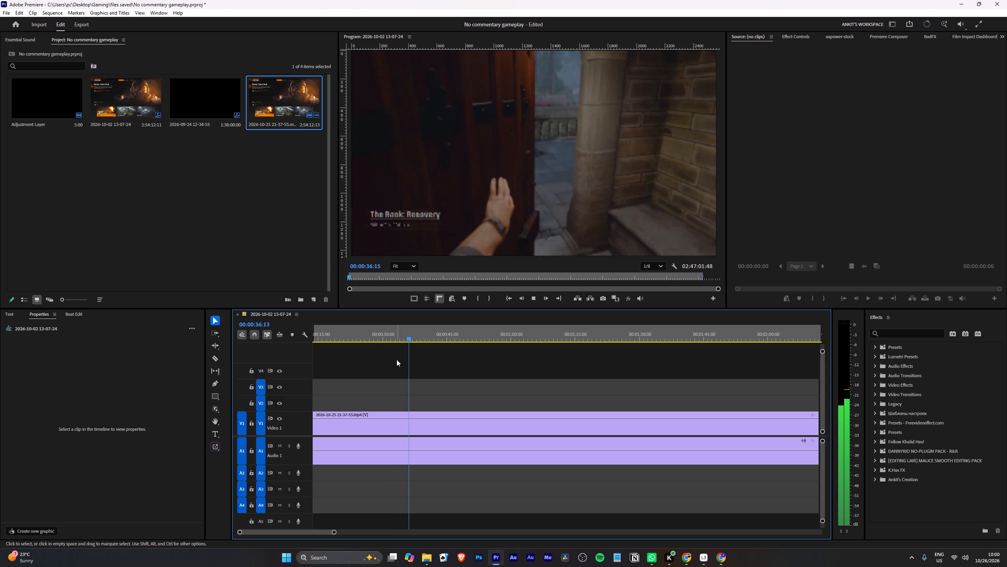
Ripple-trim the start of the gameplay clip up to the black frame at 00:00:33:56, just before The Rook: Recovery opens.
left_click(398, 334)
key("space")
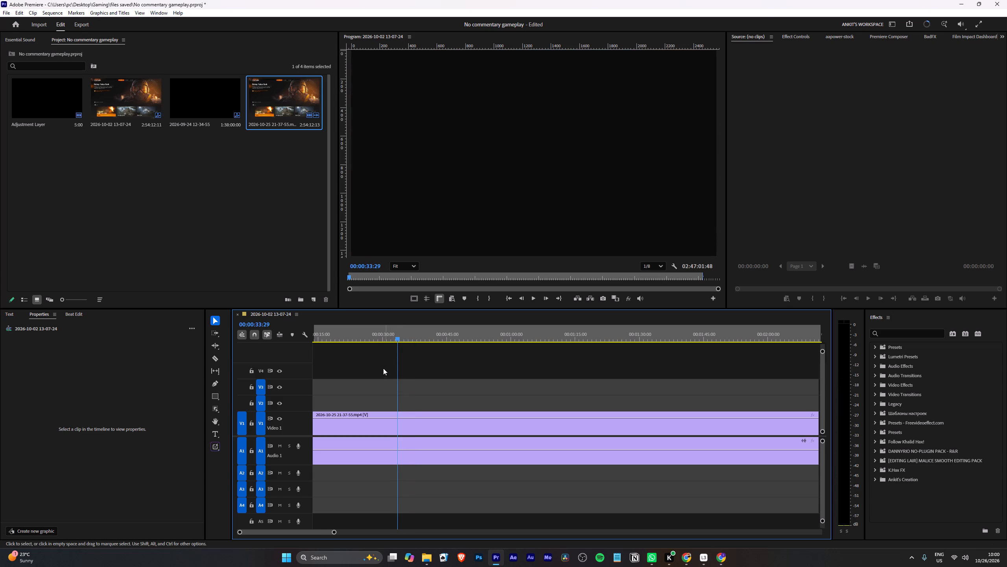
scroll(383, 371, "up", 6, "alt")
key("space")
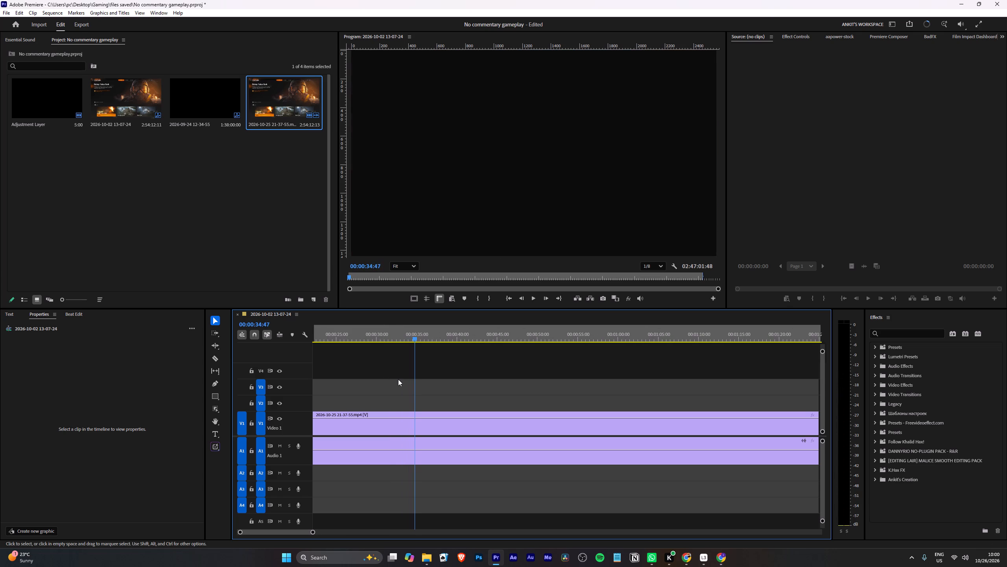
key("Left")
key("Left")
key("Left")
key("Left")
key("Left")
key("Left")
key("Left")
key("Left")
key("Left")
key("Left")
key("Left")
key("Left")
key("Left")
key("Left")
key("Left")
key("Left")
key("Left")
key("Left")
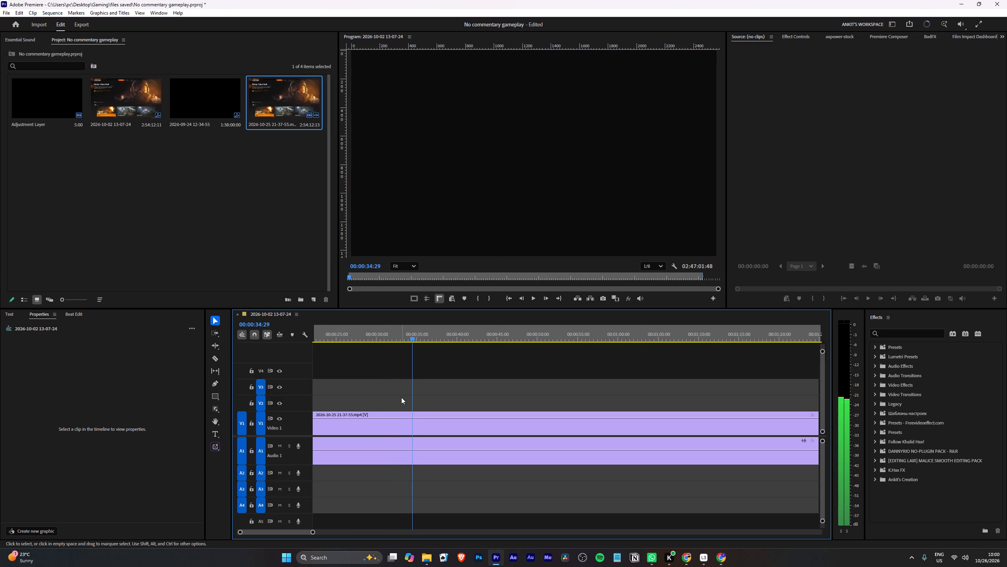
key("Left")
key("Left")
key("Left")
key("Left")
key("Left")
key("Left")
key("Left")
key("Left")
key("Left")
key("Left")
key("Left")
key("Left")
key("Left")
key("Left")
key("Left")
key("Left")
key("Left")
key("Left")
key("Left")
key("Left")
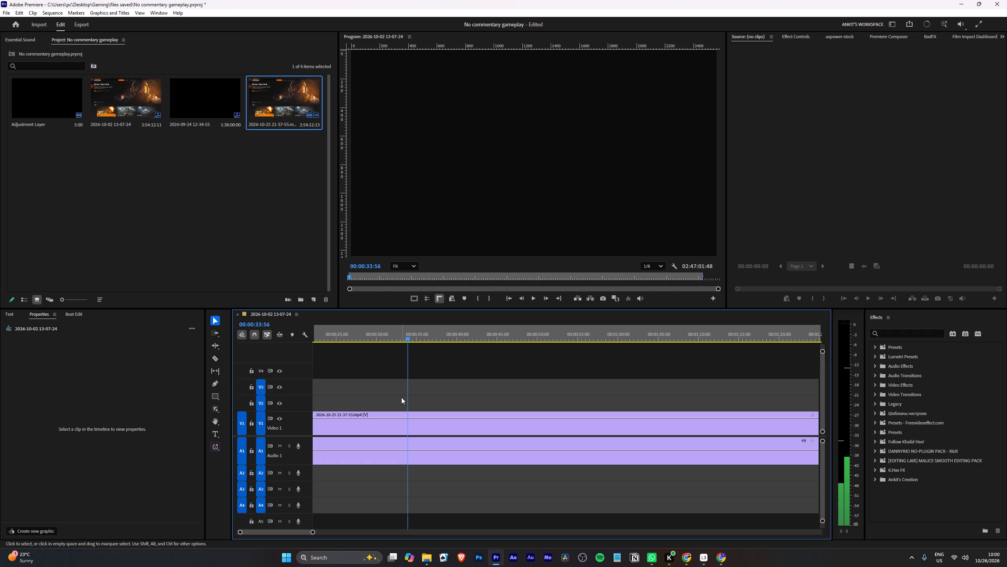
type("q")
Play the trimmed sequence from its start at increasing speed to review the new opening of The Rook: Recovery.
key("space")
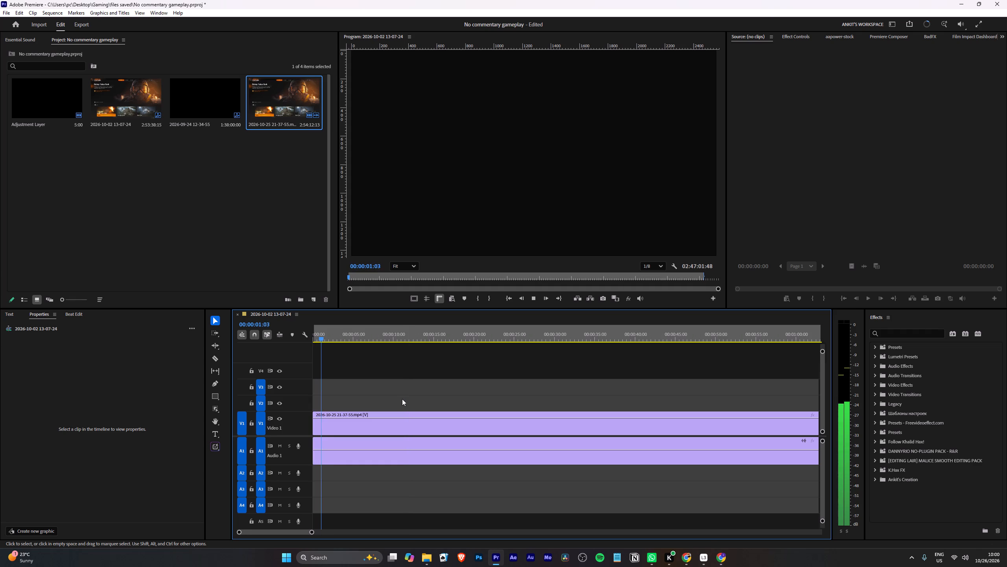
key("l")
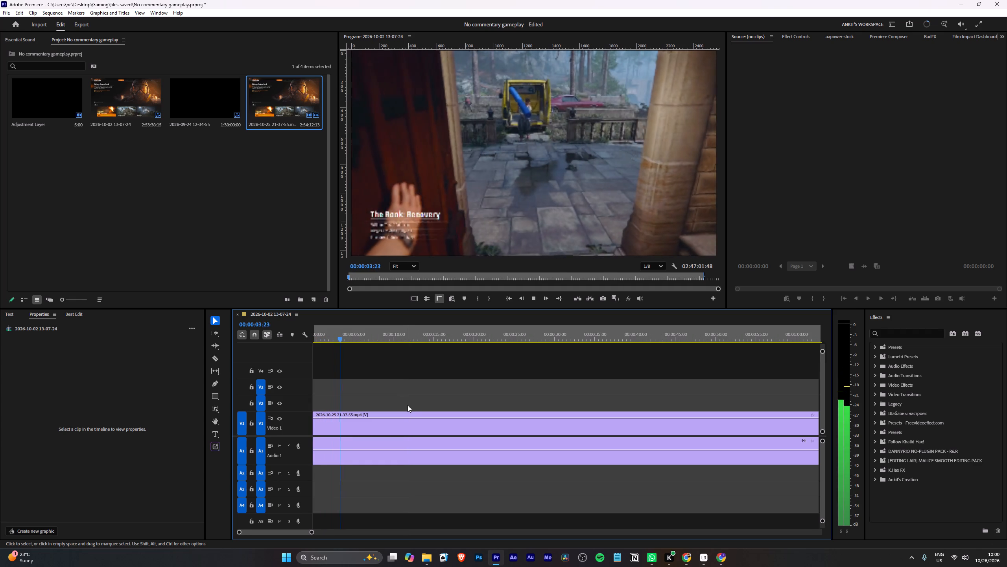
key("l")
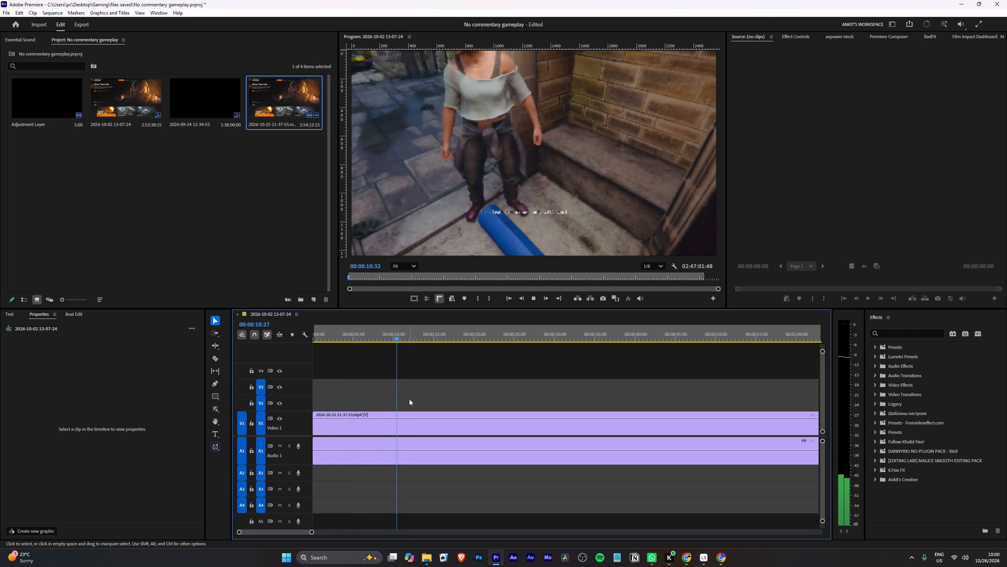
key("l")
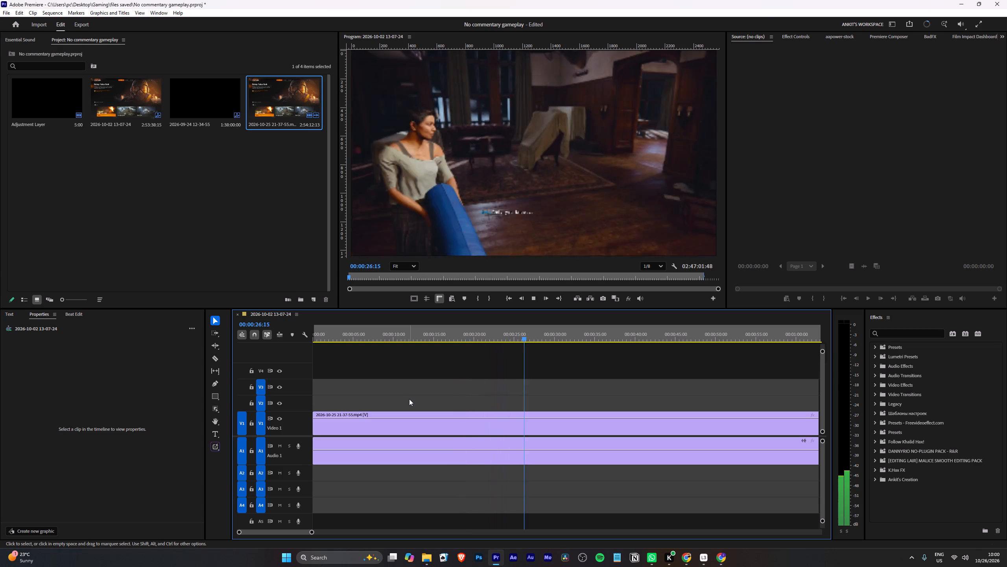
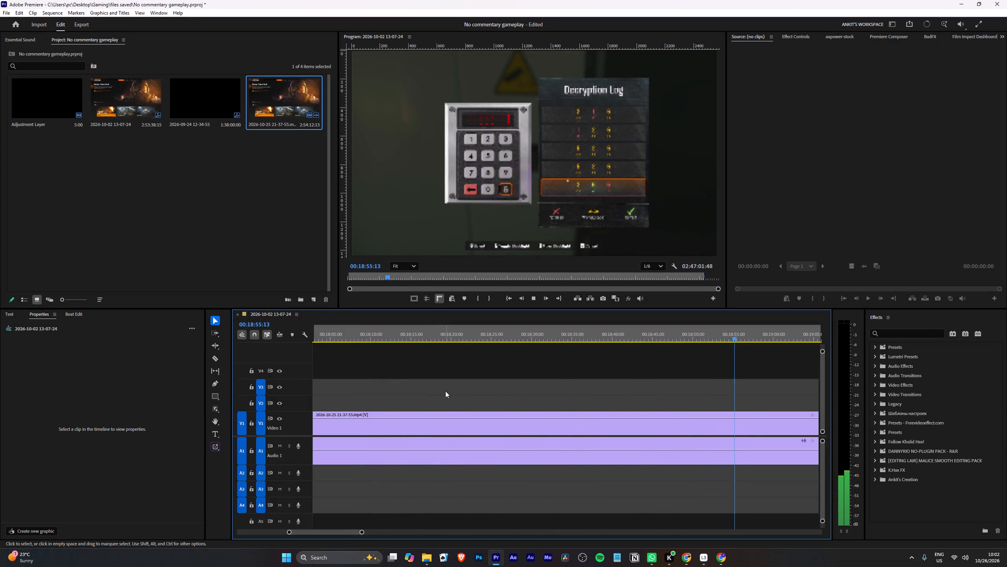
Play the sequence on at increasing speed past the keypad Decryption Log to examine where the screen goes dark.
key("space")
key("space")
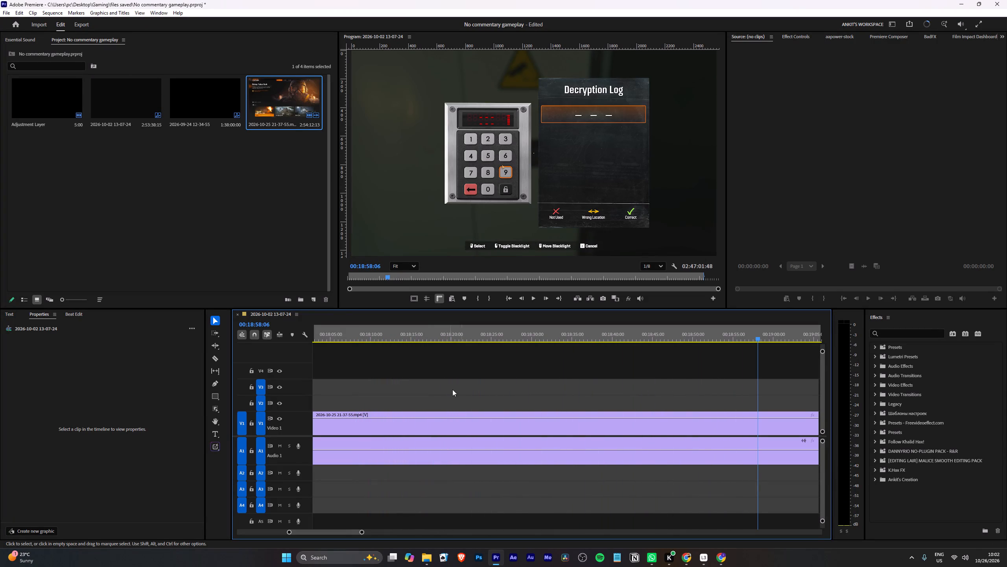
scroll(476, 378, "down", 9, "alt")
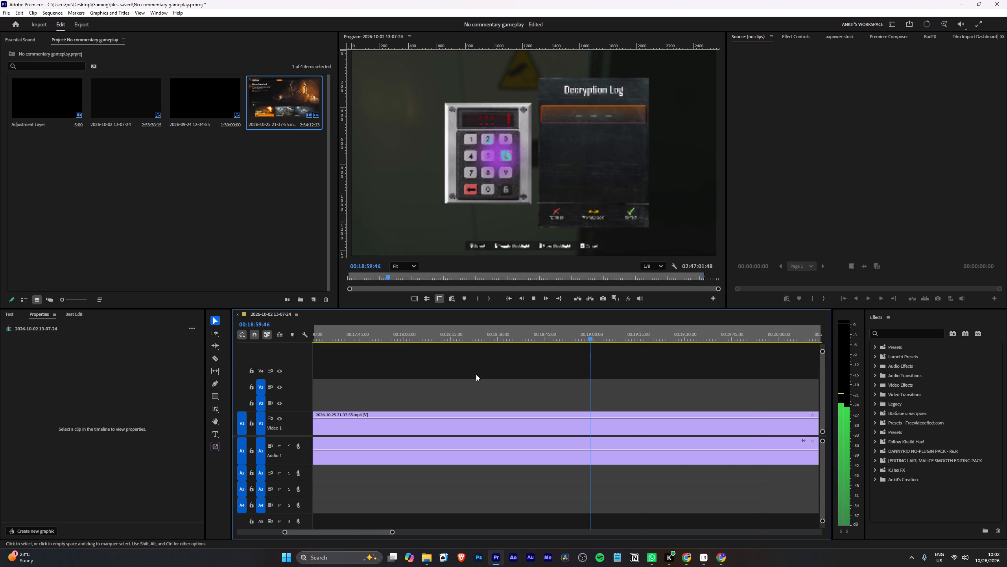
type("ll")
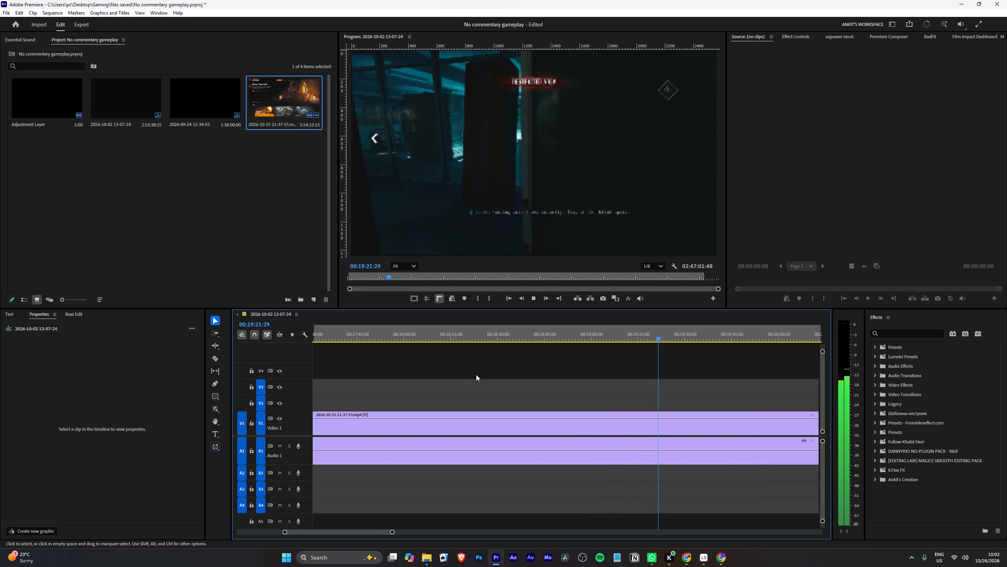
key("space")
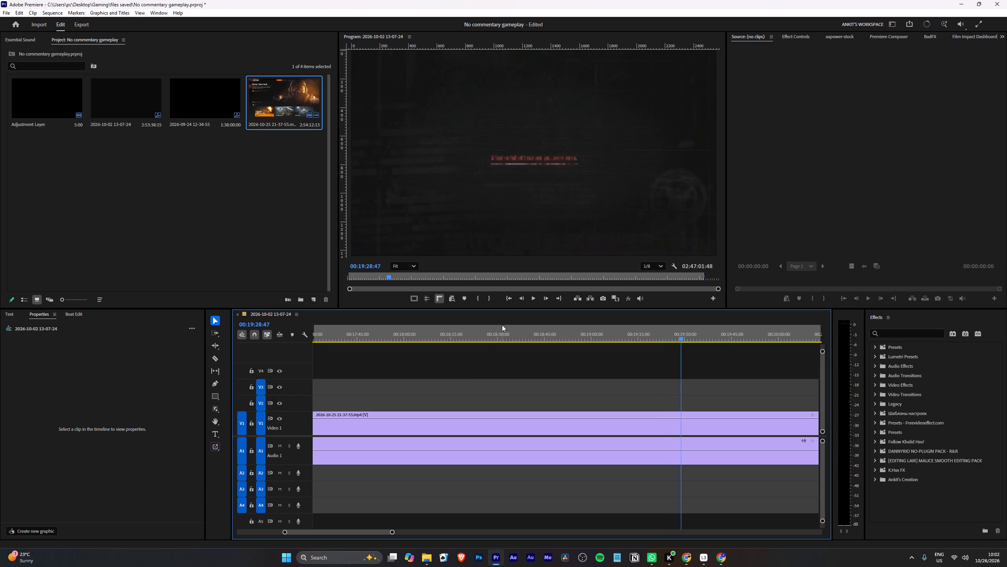
Split the gameplay clip at 00:19:30:01, where the server racks reappear after the black reload screen.
key("Right")
key("Right")
key("Right")
key("Right")
key("Right")
key("Right")
key("Right")
key("Right")
key("Right")
key("Right")
key("Right")
key("Right")
key("Right")
key("Right")
key("Right")
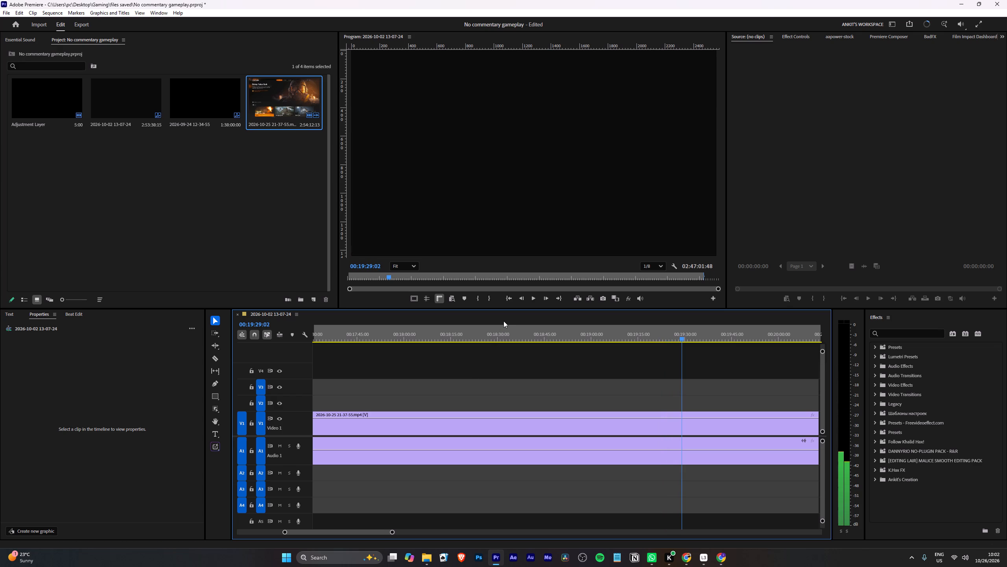
key("Right")
key("Right")
key("Right")
key("Right")
key("Right")
key("Right")
key("Right")
key("Right")
key("Right")
key("Right")
key("Right")
key("Right")
key("Right")
key("Right")
key("Right")
key("Right")
key("Right")
key("Right")
key("Right")
key("Right")
key("Right")
key("Right")
key("Right")
key("Right")
key("Right")
key("Right")
key("Right")
key("Right")
key("Right")
key("Right")
key("Right")
key("Right")
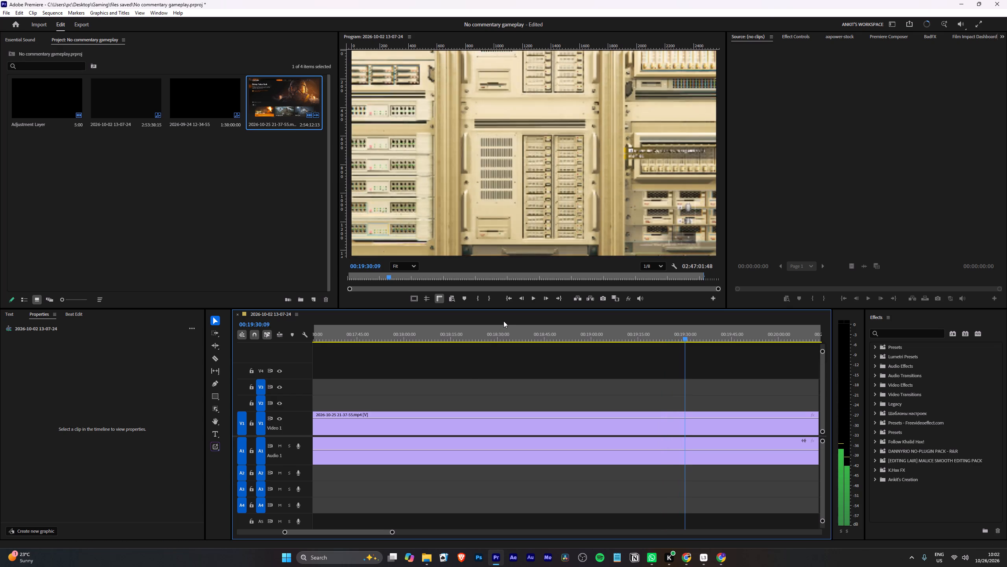
key("Left")
key("Left")
key("Left")
key("Left")
key("Left")
key("Left")
key("Left")
key("Left")
key("Left")
key("Left")
key("Left")
key("Left")
key("Left")
key("Left")
key("Right")
key("Right")
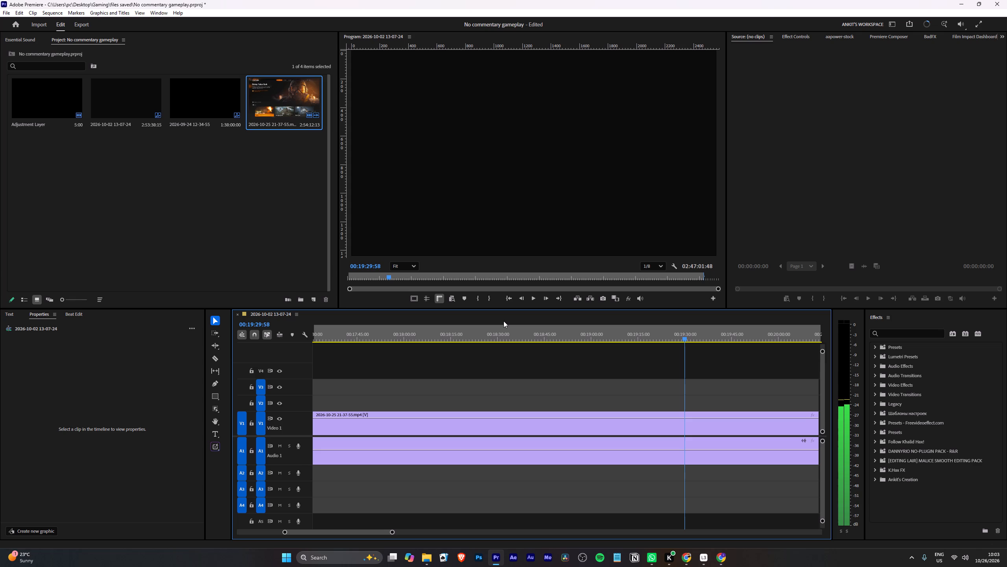
key("Right")
key("Right")
key("Right")
type("w")
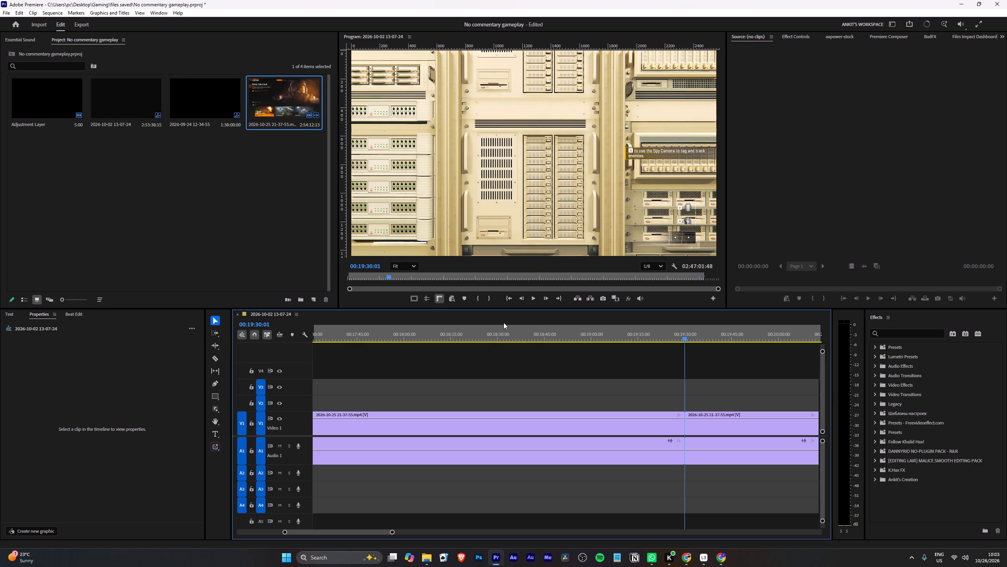
Ripple-trim the start of the clip after the split up to 00:19:31:46, on the server rack view.
key("space")
left_click(607, 370)
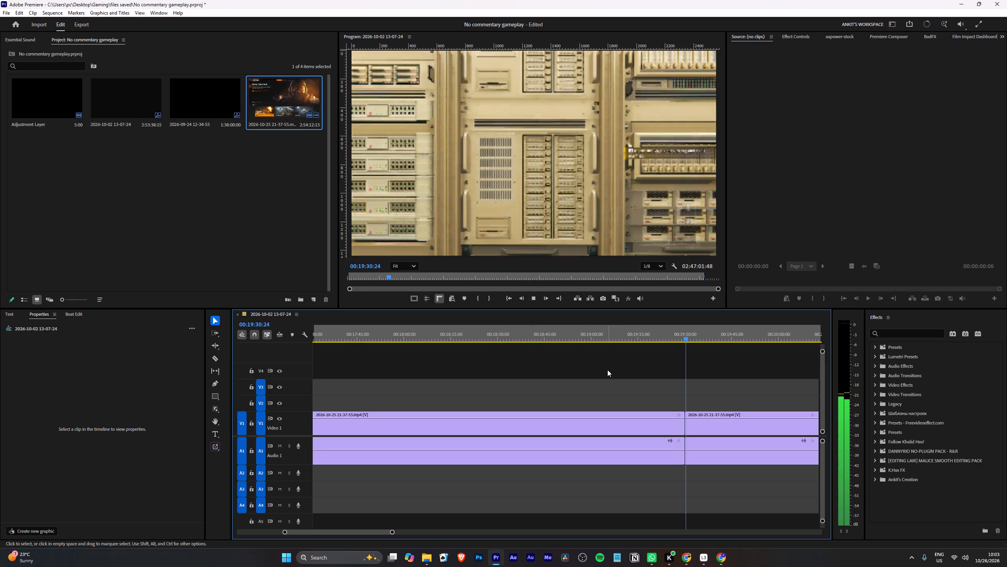
key("space")
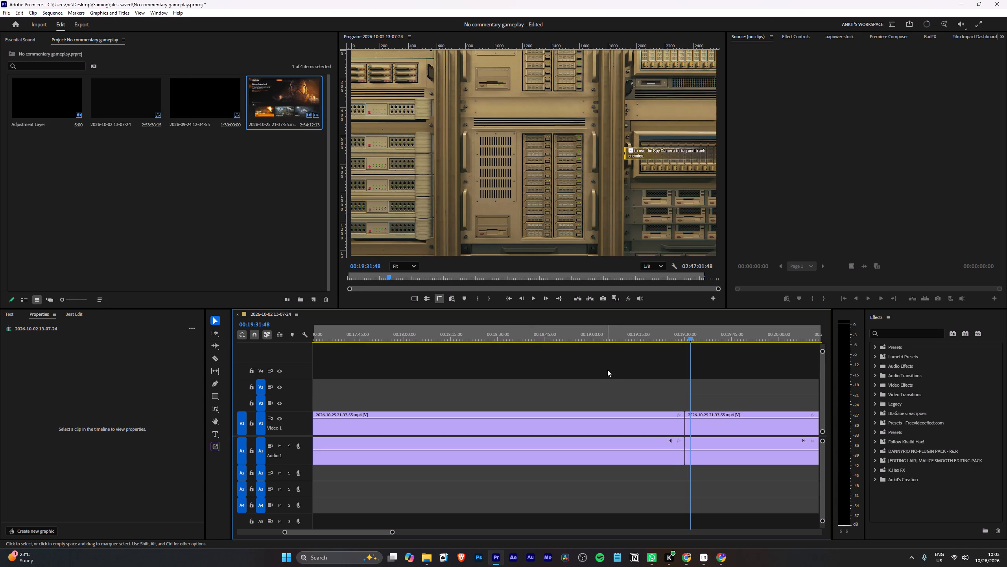
key("Left")
key("Left")
key("Left")
key("Left")
key("Right")
key("Right")
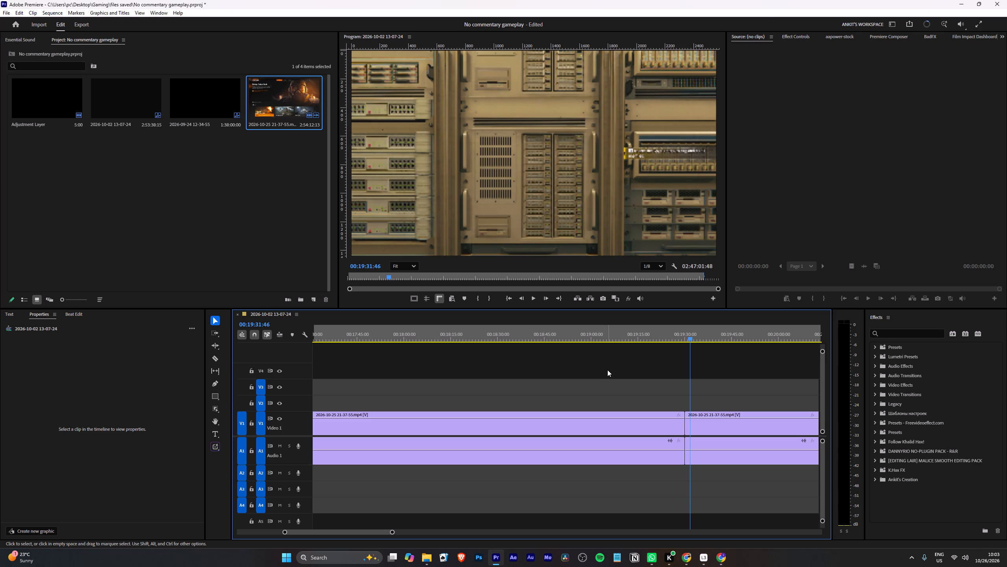
key("q")
Ripple-trim the end of the clip before the split back to 00:18:03:57, the matching server rack view, cutting out the keypad section and reload.
left_click(463, 330)
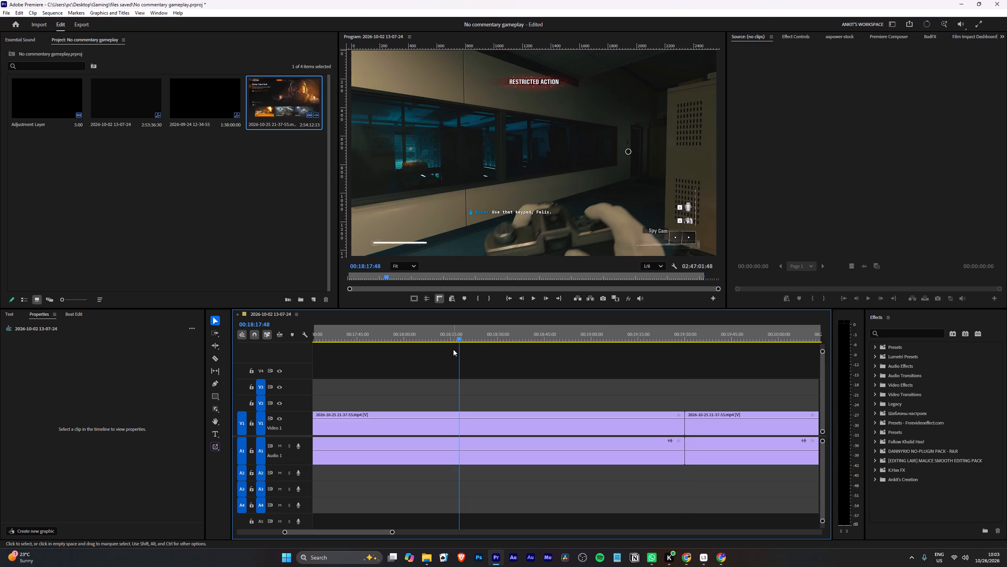
left_click_drag(444, 341, 394, 343)
scroll(403, 372, "up", 4)
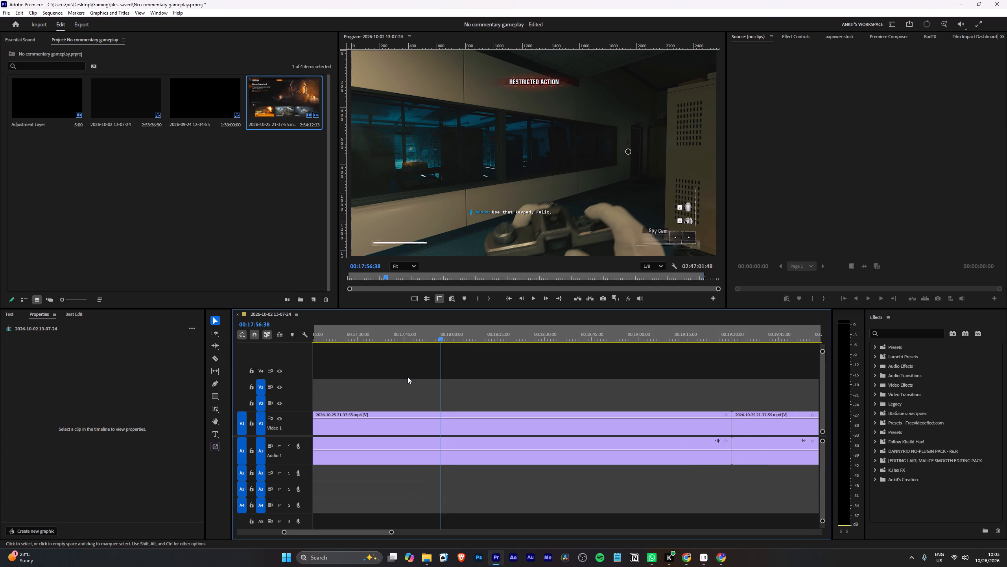
scroll(408, 377, "up", 3)
left_click(430, 331)
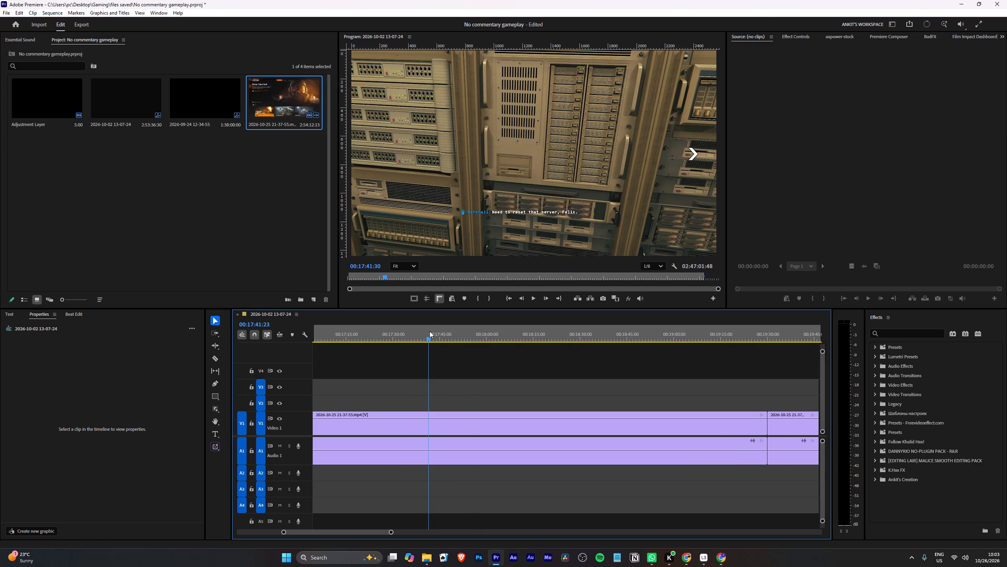
key("space")
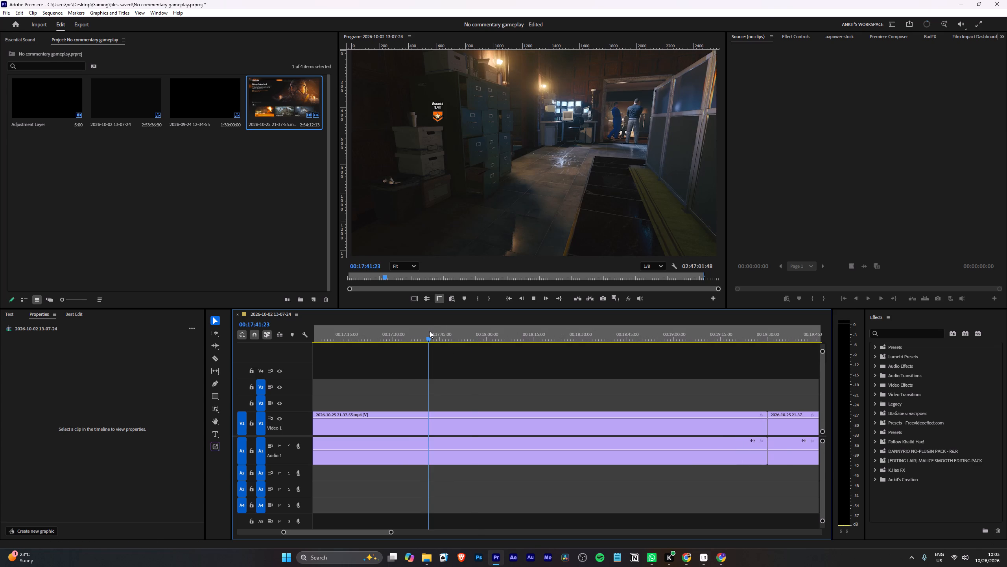
type("ll")
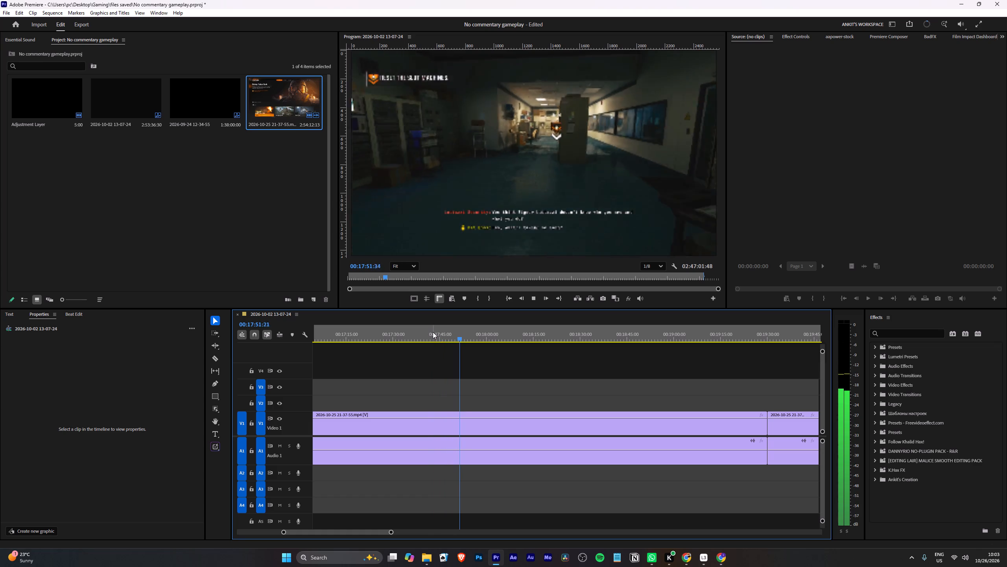
type("k")
key("space")
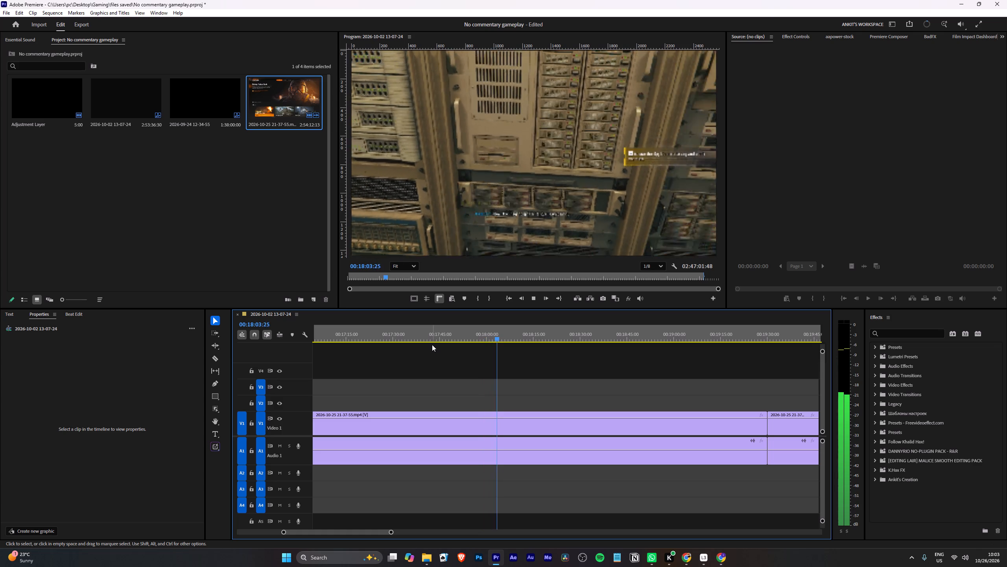
key("space")
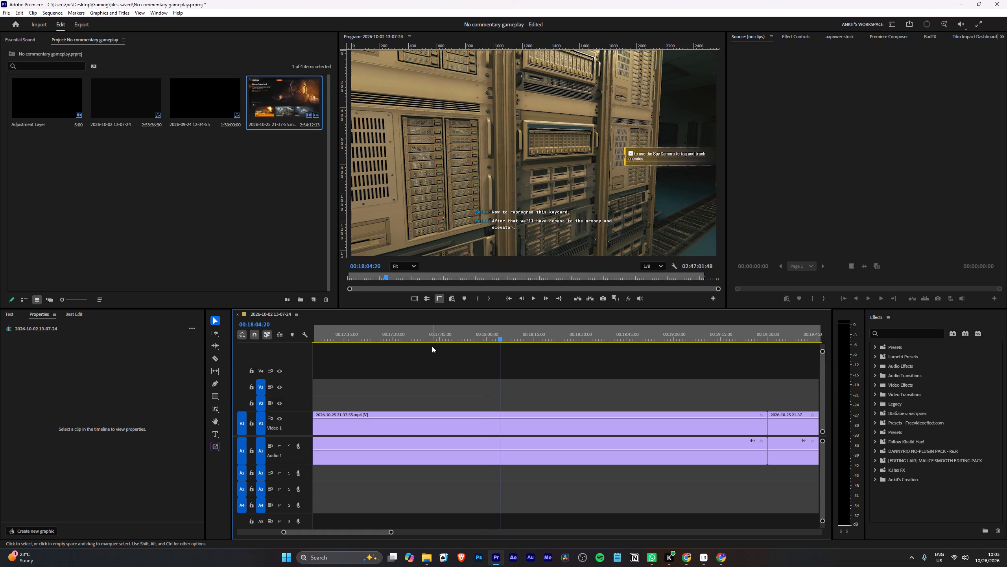
key("Left")
key("Left")
key("Left")
key("Left")
key("Left")
key("Left")
key("Left")
key("Left")
key("Left")
key("Left")
key("Left")
key("Left")
key("Left")
key("Left")
key("Left")
key("Left")
key("Left")
key("Left")
key("Left")
key("Left")
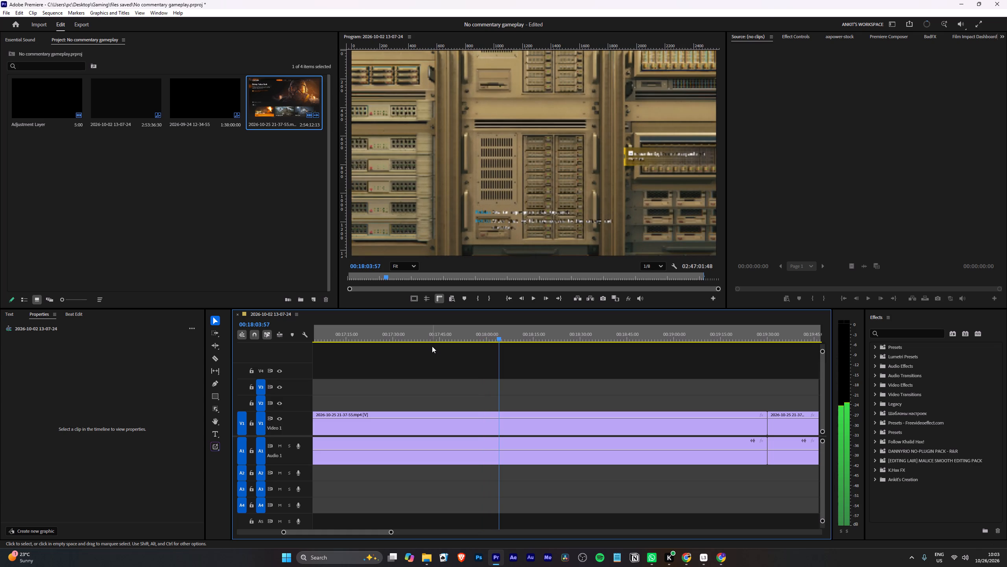
key("e")
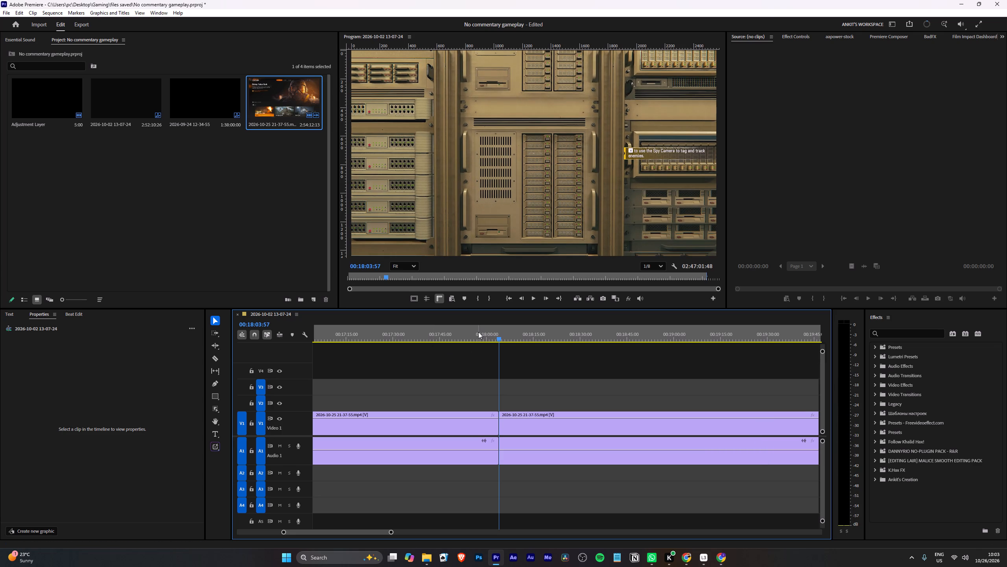
Replay the sequence across the new join at 00:18:03:57 to examine how smoothly the server rack shots connect.
key("Left")
left_click_drag(480, 322, 471, 326)
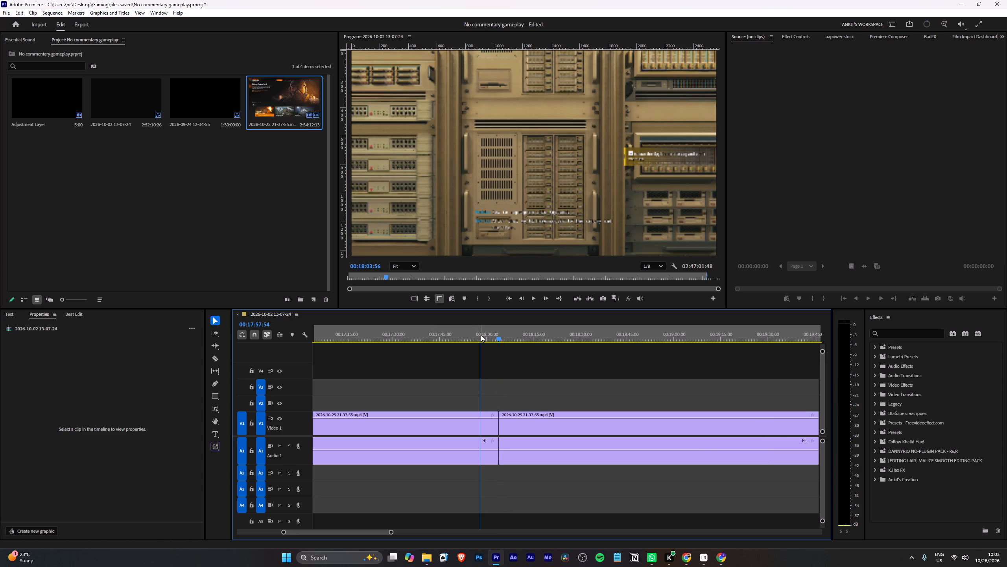
left_click(481, 335)
key("space")
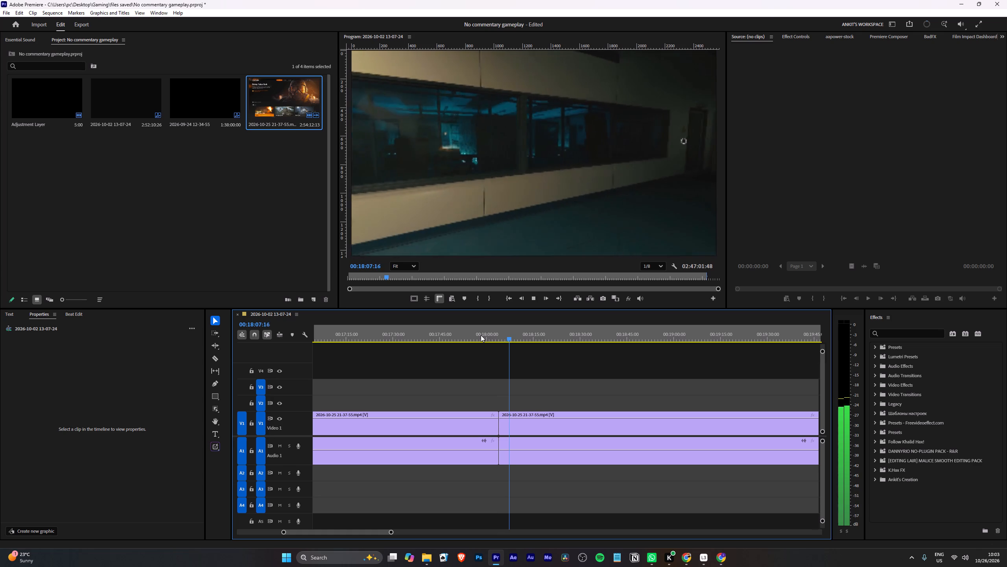
scroll(489, 403, "up", 11, "alt")
left_click(482, 331)
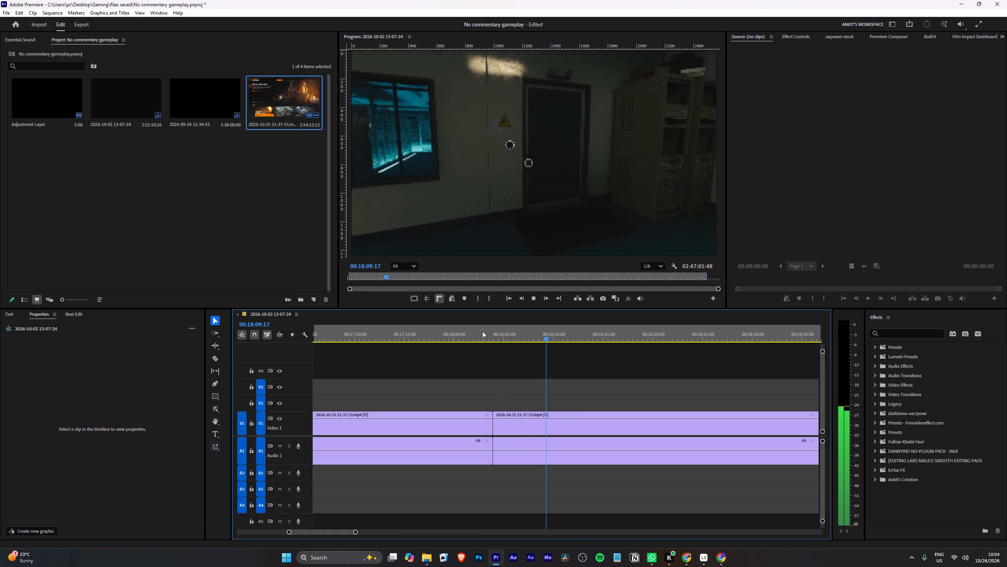
left_click(480, 336)
key("space")
scroll(490, 367, "up", 8, "alt")
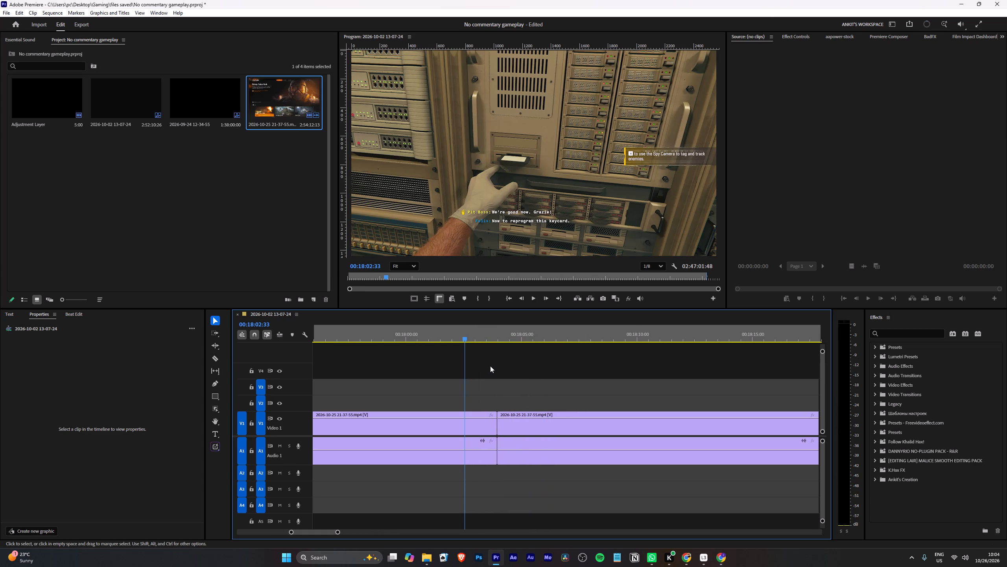
key("space")
scroll(484, 379, "up", 4, "alt")
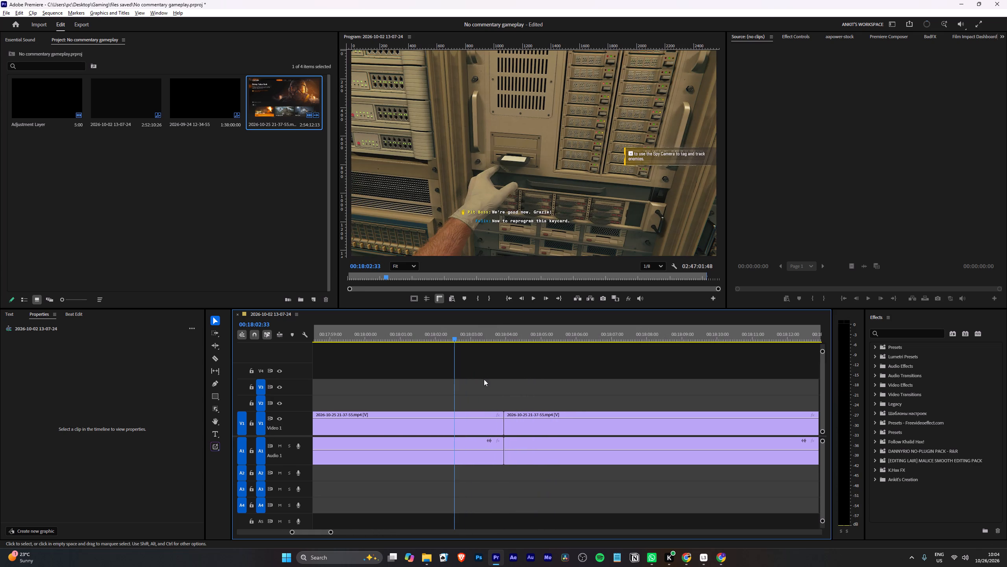
key("l")
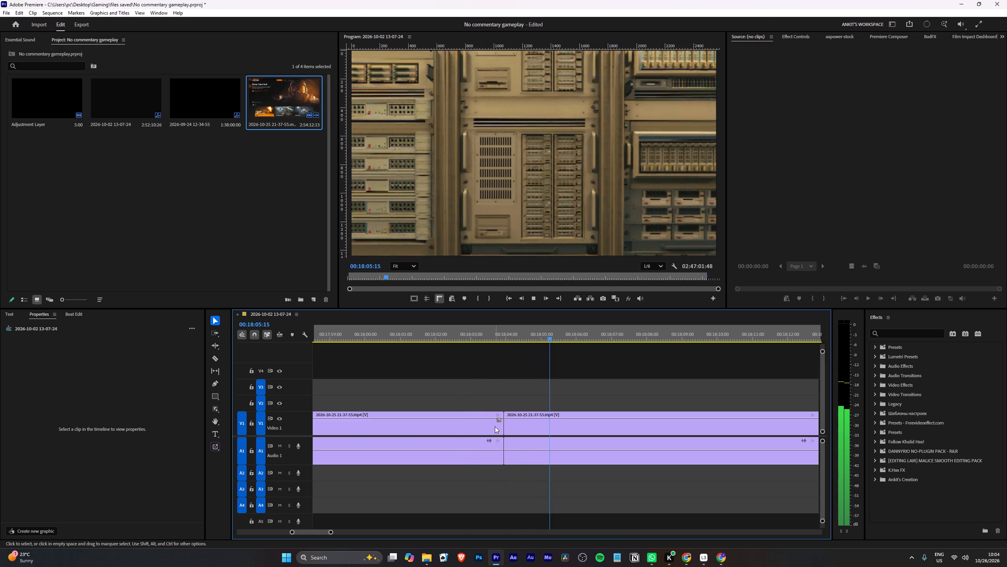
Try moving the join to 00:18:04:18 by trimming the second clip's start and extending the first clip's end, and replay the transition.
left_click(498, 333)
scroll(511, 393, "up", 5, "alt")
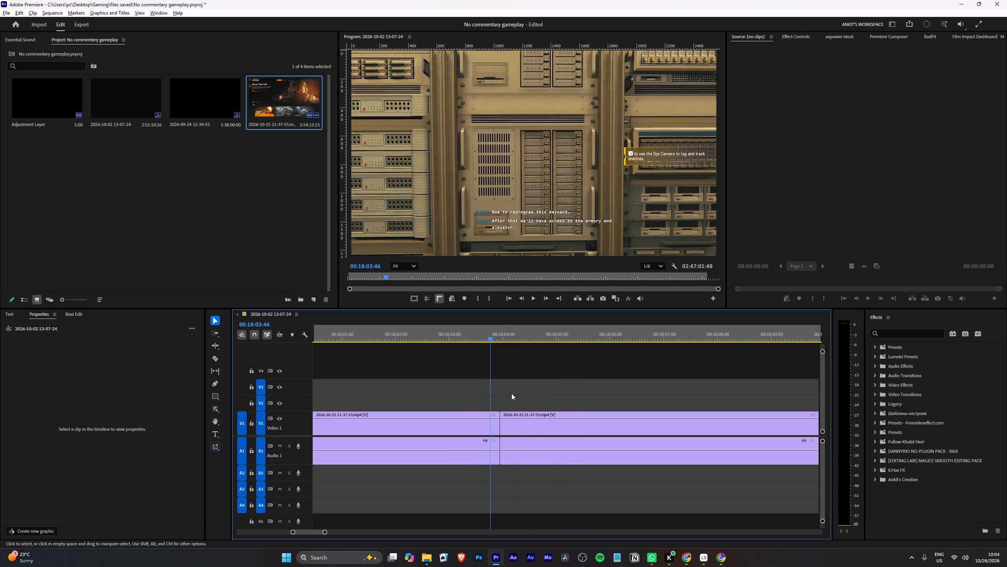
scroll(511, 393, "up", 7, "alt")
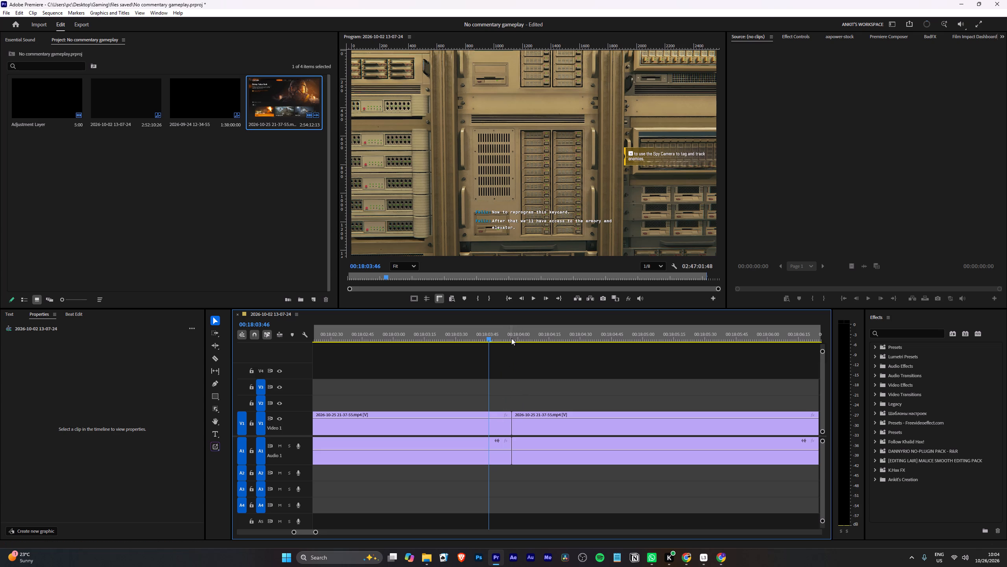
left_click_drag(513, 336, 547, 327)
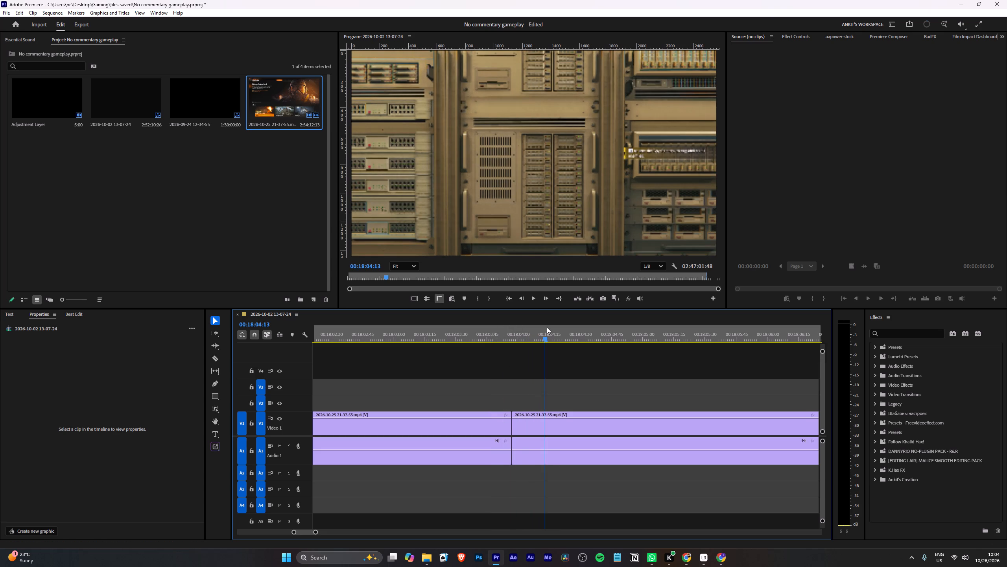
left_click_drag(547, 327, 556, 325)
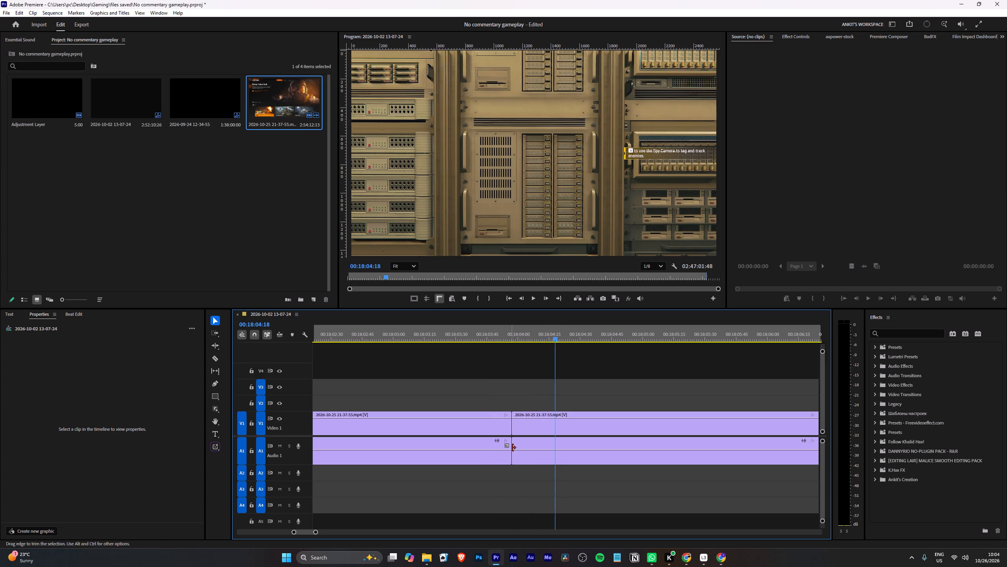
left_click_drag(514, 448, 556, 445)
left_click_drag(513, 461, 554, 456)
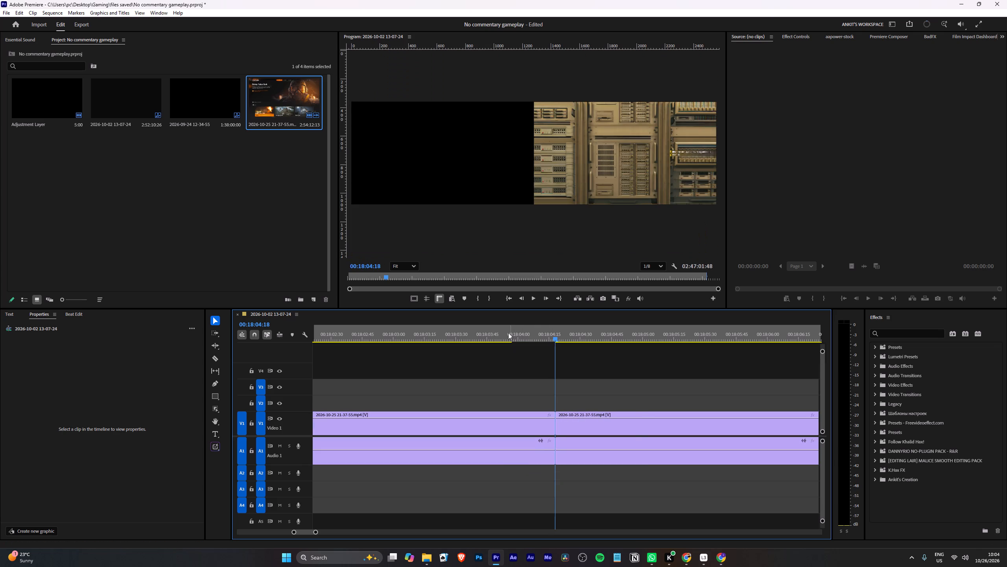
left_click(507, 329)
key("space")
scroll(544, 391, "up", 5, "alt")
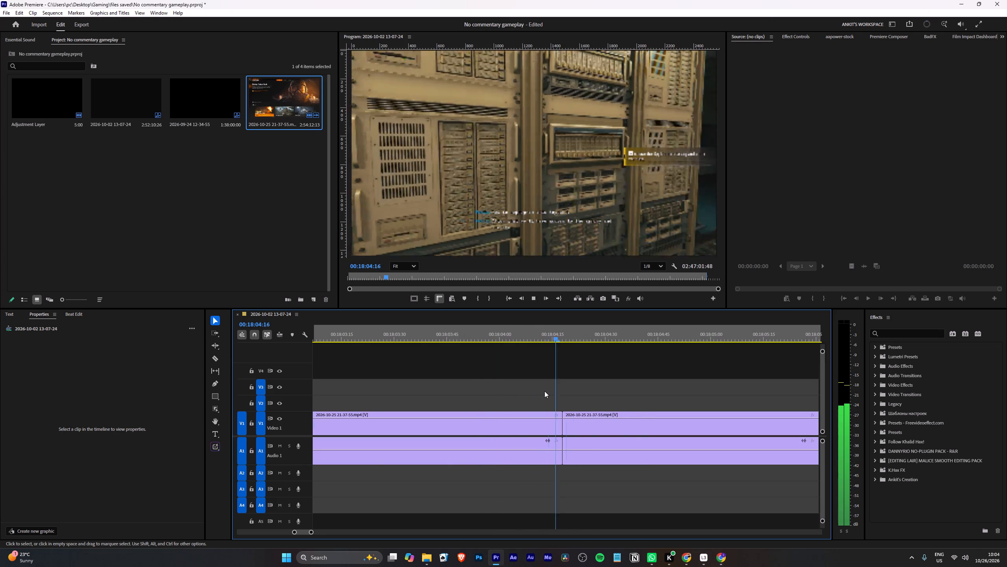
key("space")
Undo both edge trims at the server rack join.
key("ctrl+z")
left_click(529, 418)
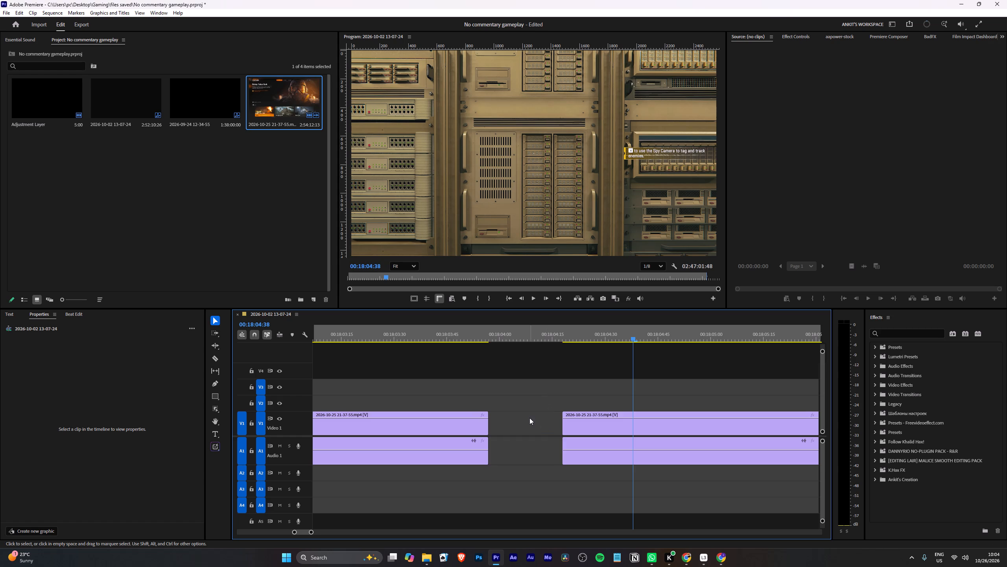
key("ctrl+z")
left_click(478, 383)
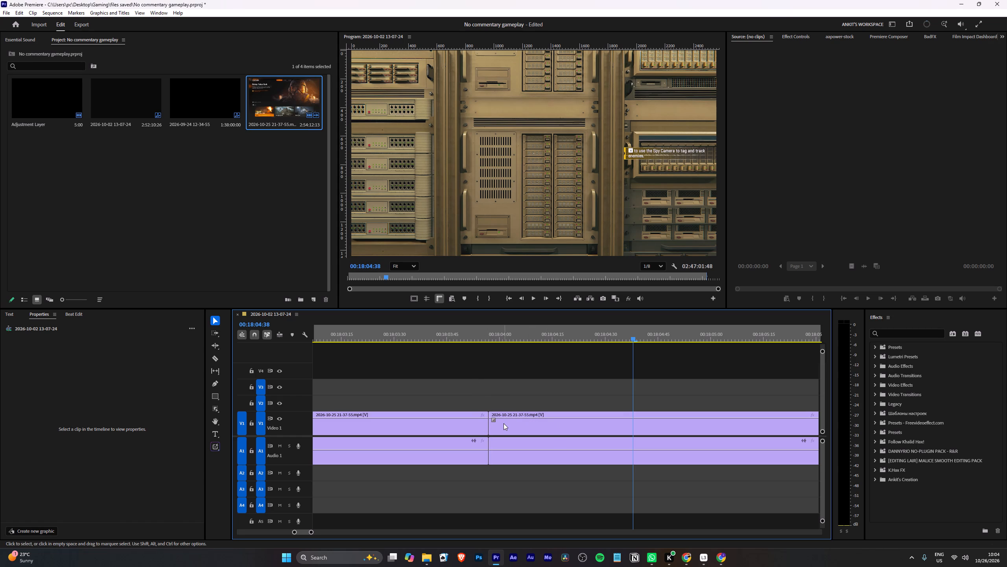
Turn off linked selection in the sequence so audio edges can be trimmed separately from the video.
left_click(498, 450)
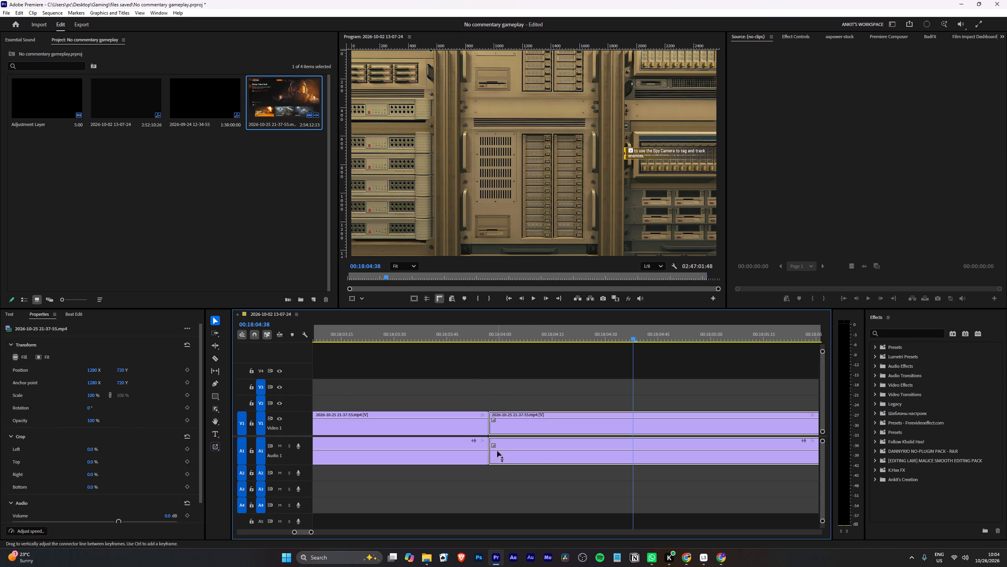
left_click(271, 333)
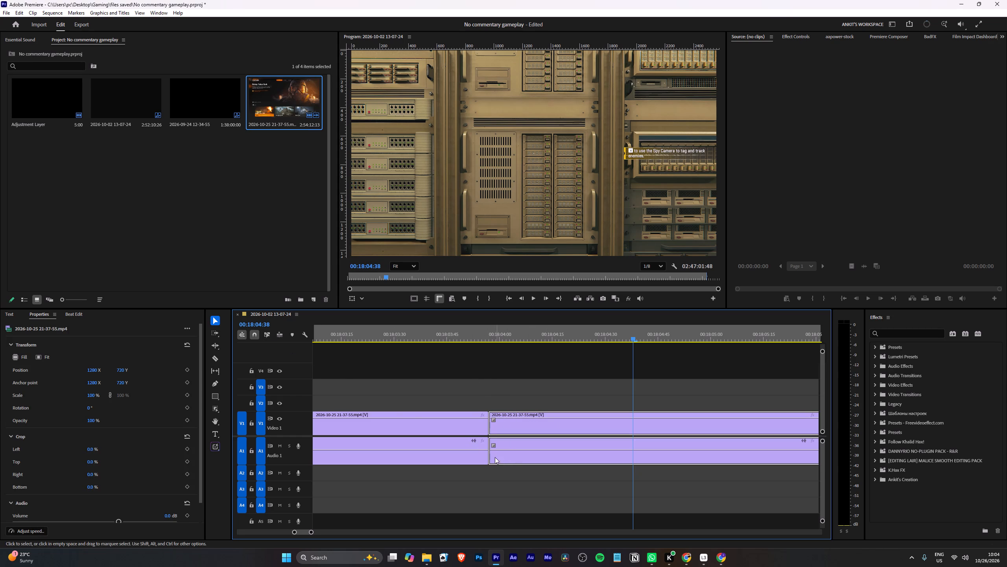
left_click(486, 374)
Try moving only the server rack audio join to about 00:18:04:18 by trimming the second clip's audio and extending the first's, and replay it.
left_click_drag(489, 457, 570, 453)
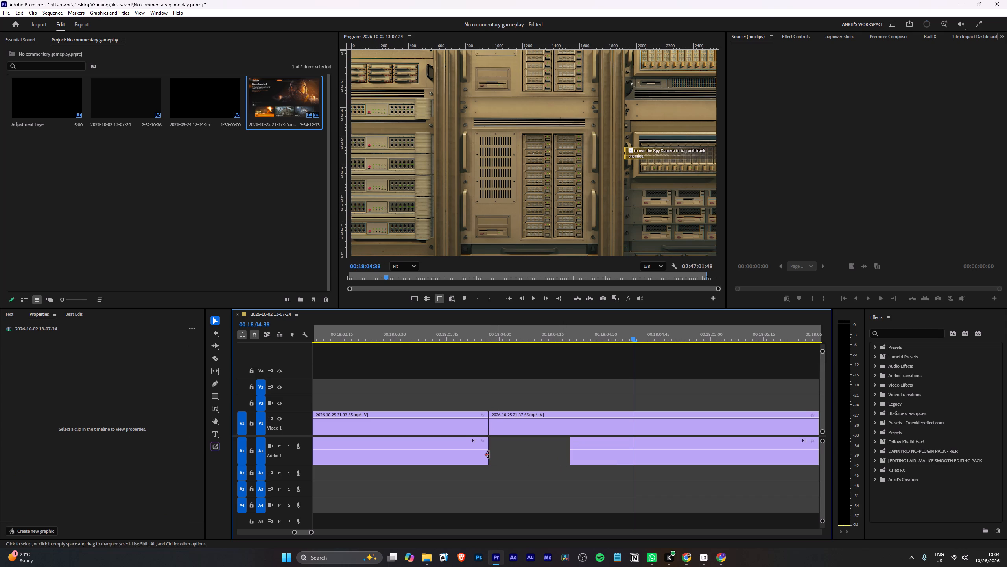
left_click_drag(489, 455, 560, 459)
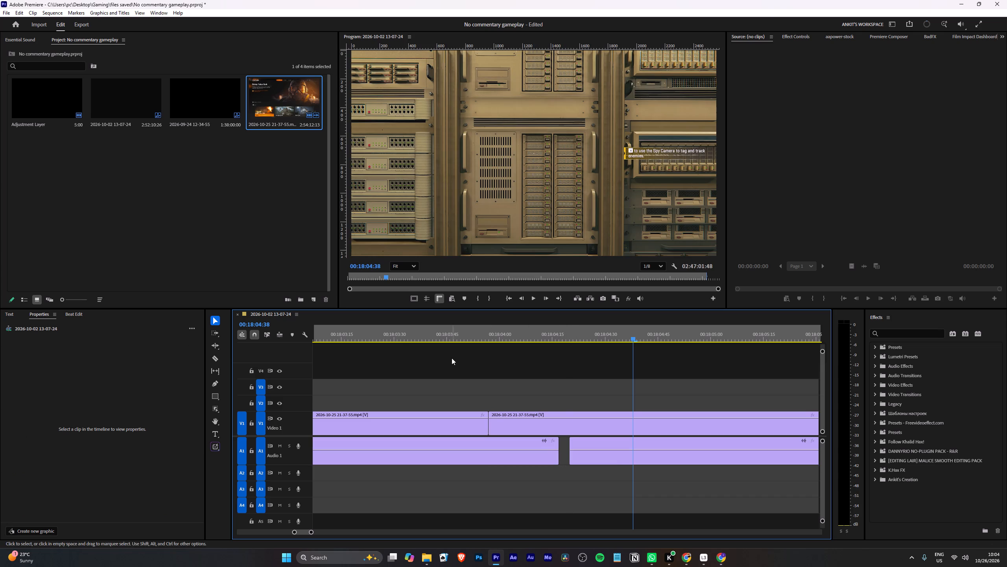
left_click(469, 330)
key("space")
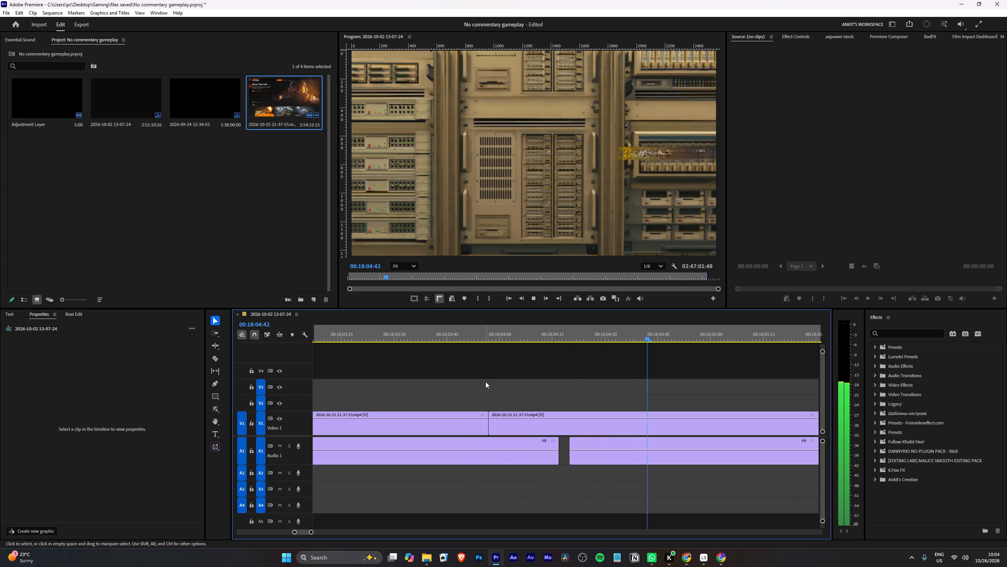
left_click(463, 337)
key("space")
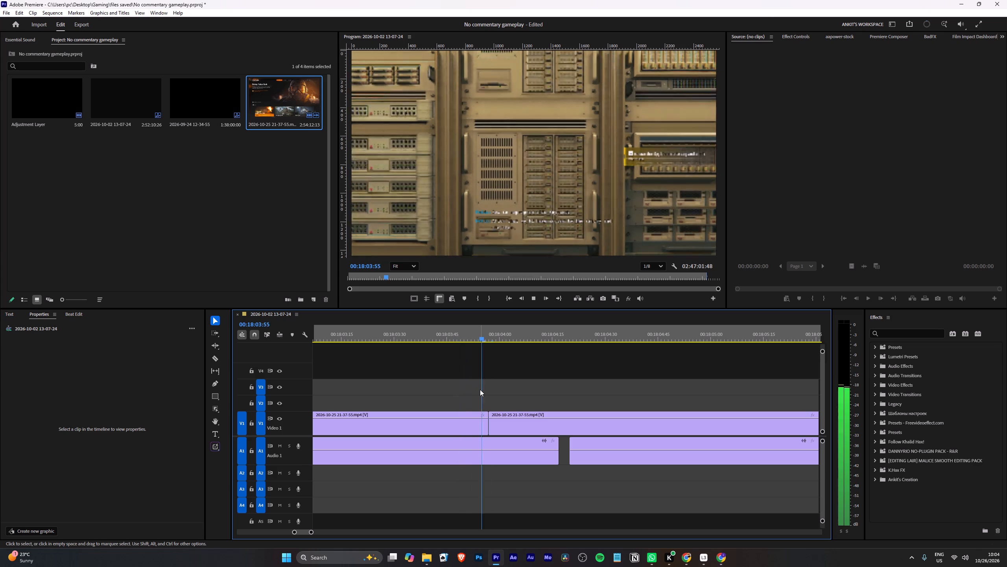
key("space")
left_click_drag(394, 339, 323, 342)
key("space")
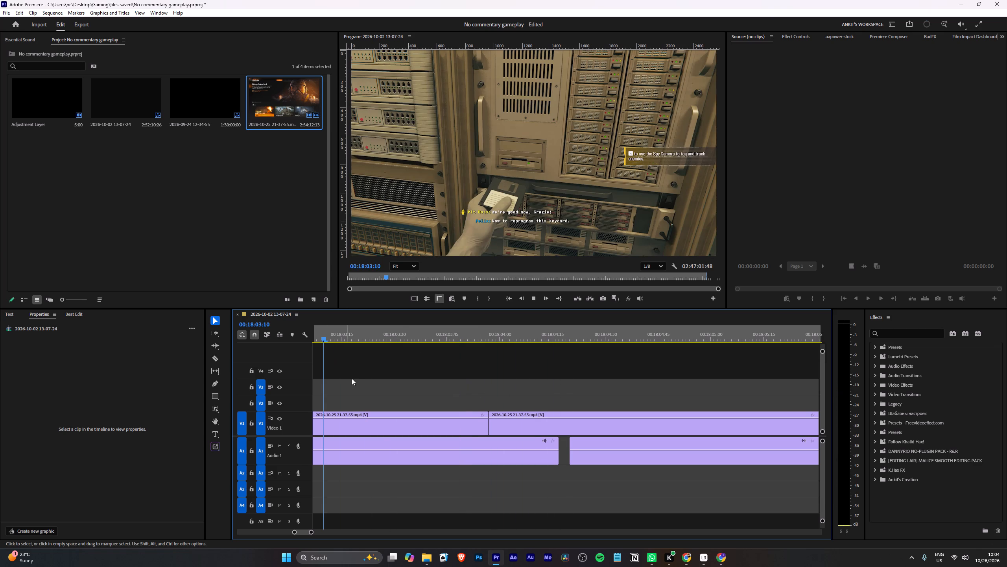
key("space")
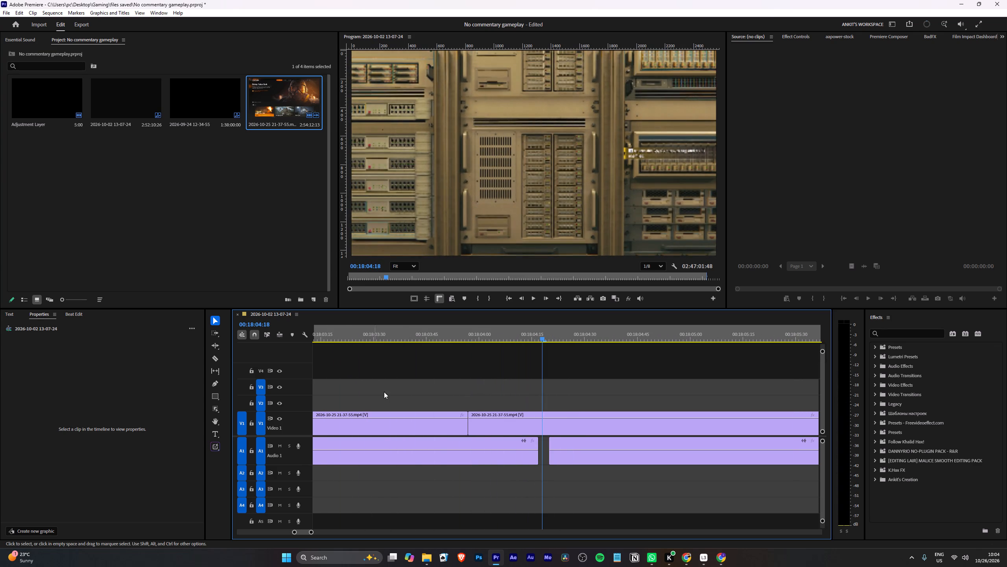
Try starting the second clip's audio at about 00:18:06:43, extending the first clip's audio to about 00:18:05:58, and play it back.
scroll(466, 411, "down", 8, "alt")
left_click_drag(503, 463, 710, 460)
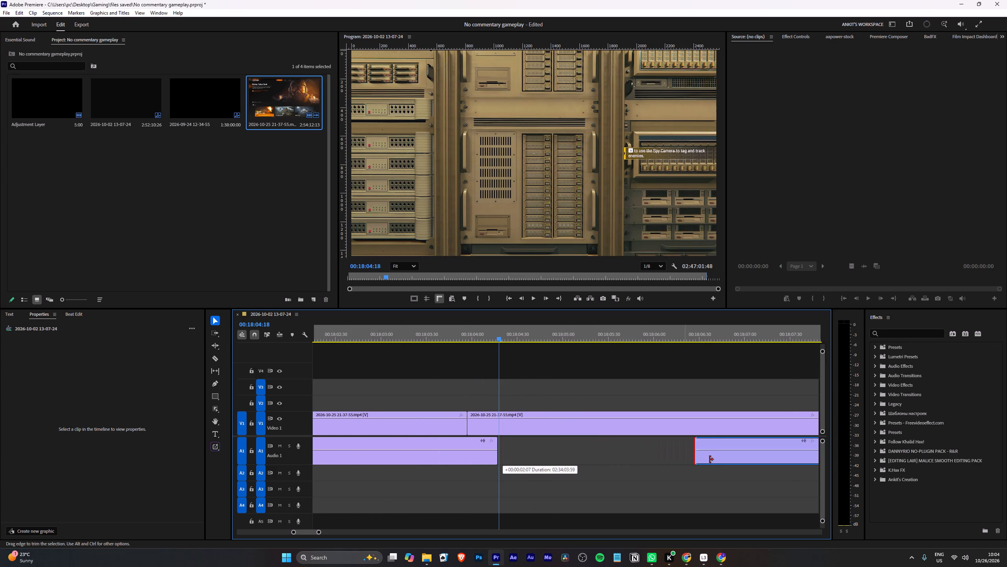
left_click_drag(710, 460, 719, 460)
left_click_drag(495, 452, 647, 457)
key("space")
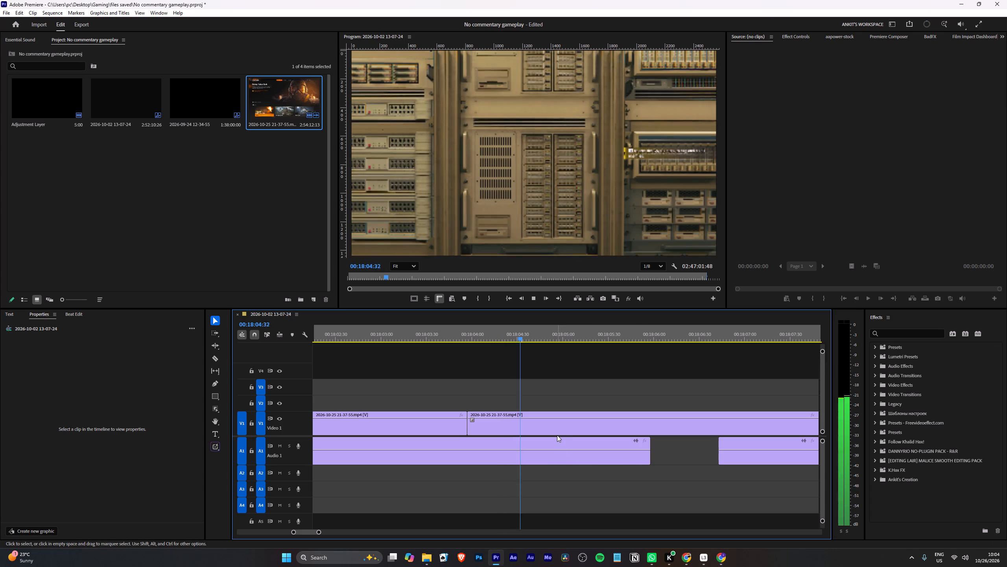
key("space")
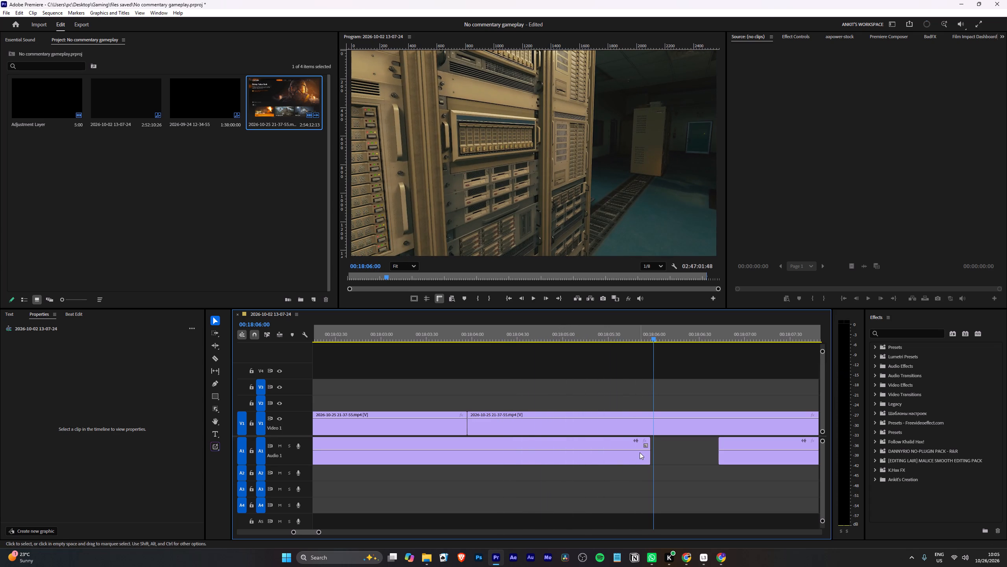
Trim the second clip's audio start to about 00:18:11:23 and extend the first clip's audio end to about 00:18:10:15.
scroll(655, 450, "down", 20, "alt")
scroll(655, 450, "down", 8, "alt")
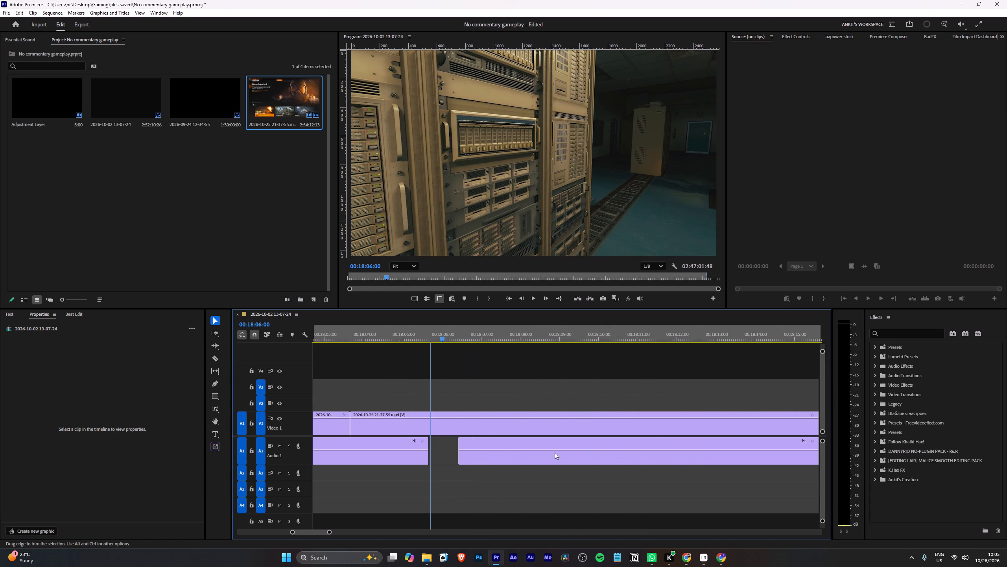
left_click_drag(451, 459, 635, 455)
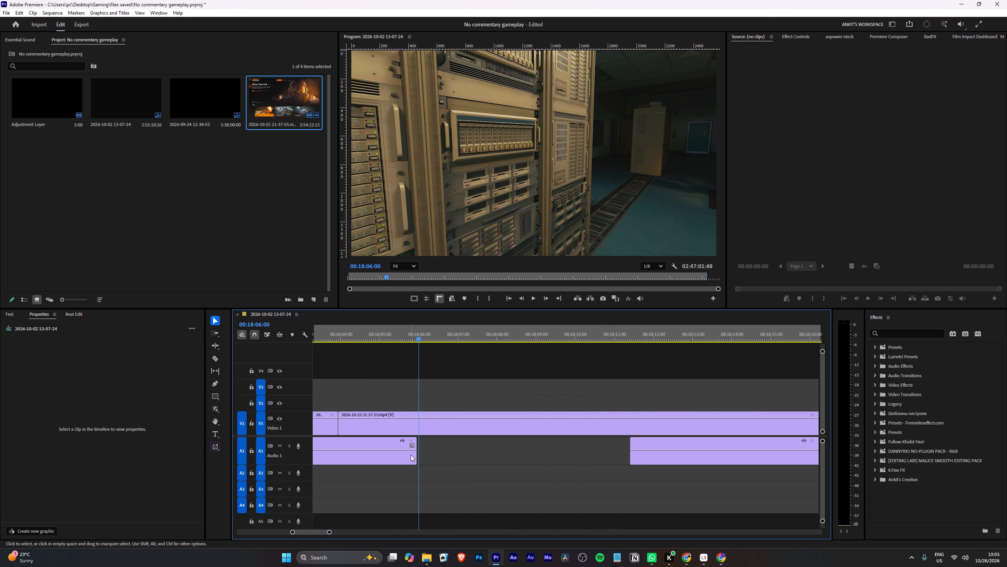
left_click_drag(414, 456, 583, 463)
Replay the passage from the server rack into the dark room to examine where the first clip's extended audio stops fitting.
key("space")
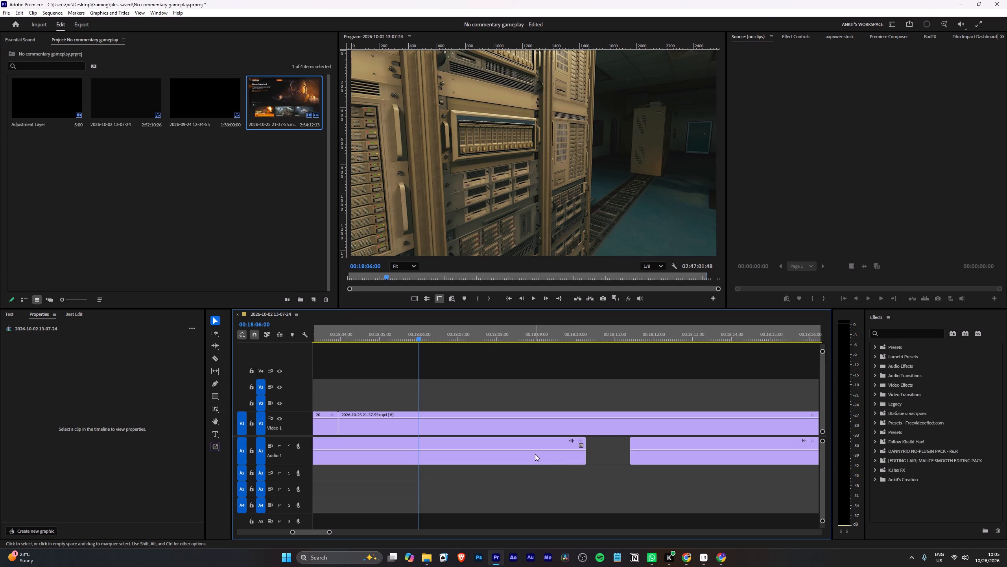
left_click(507, 395)
key("space")
key("space")
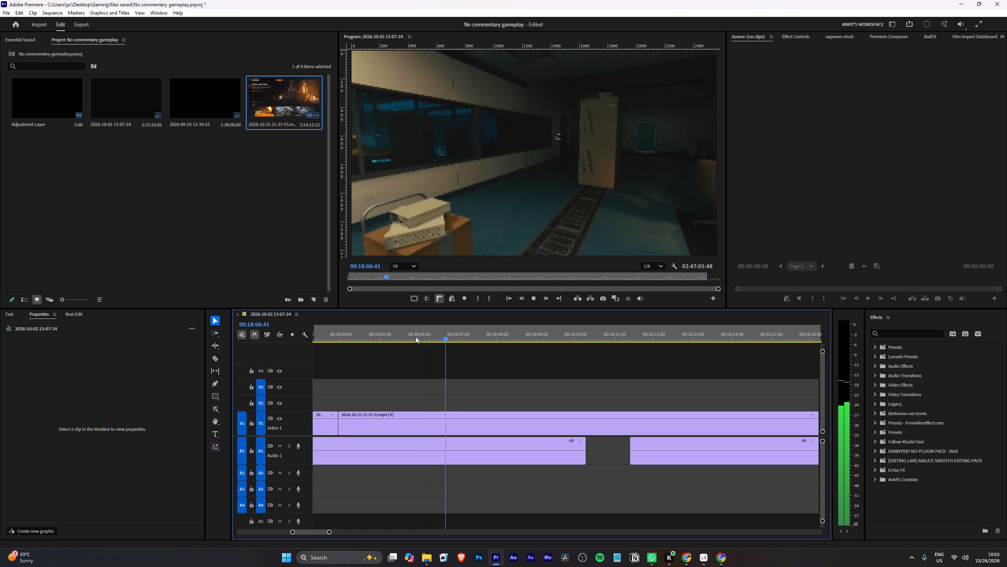
key("space")
left_click_drag(415, 337, 393, 348)
key("space")
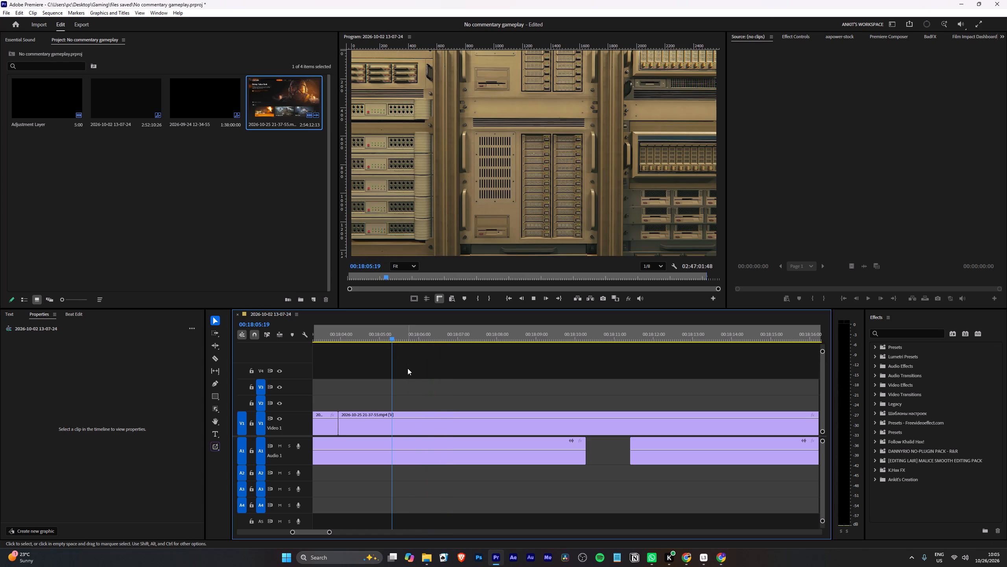
key("space")
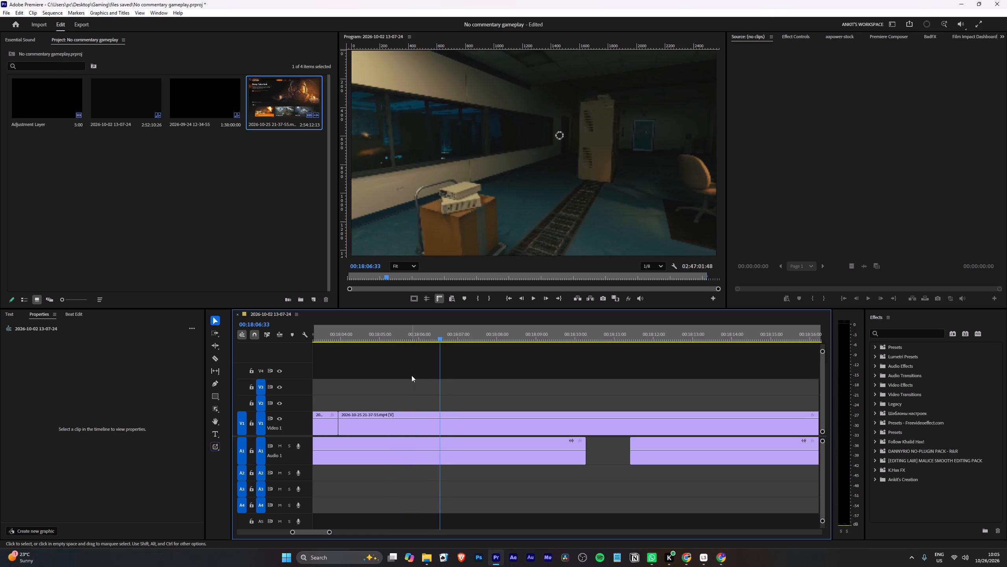
key("space")
key("space")
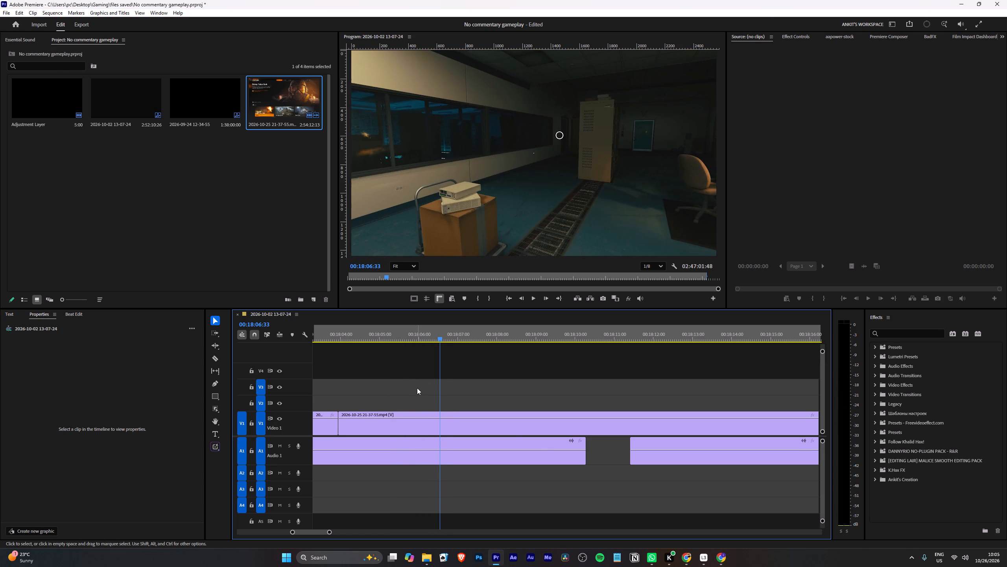
key("space")
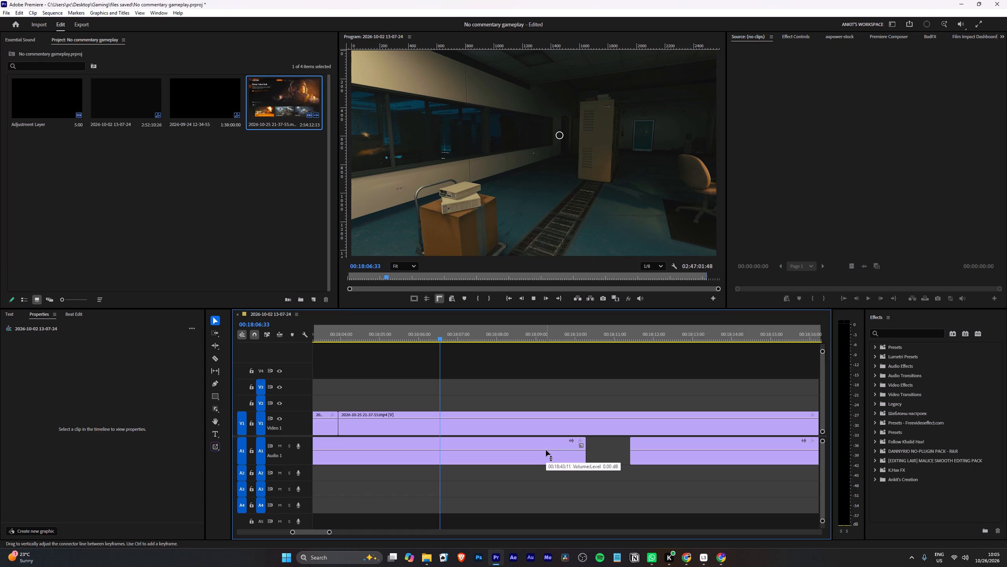
key("space")
Trim the first clip's audio end back to 00:18:06:49 and extend the second clip's audio start to meet it.
left_click_drag(583, 457, 511, 456)
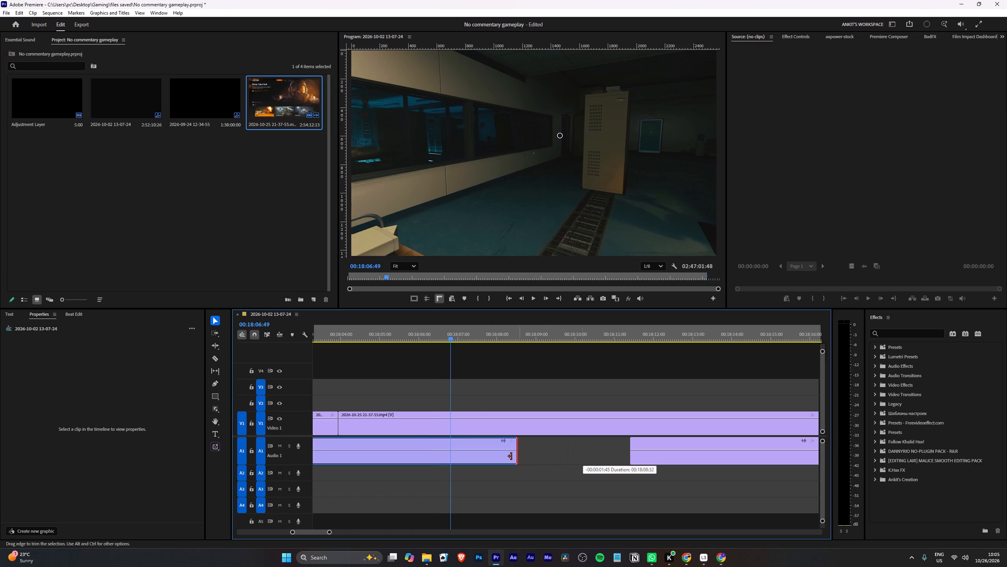
left_click_drag(511, 456, 447, 455)
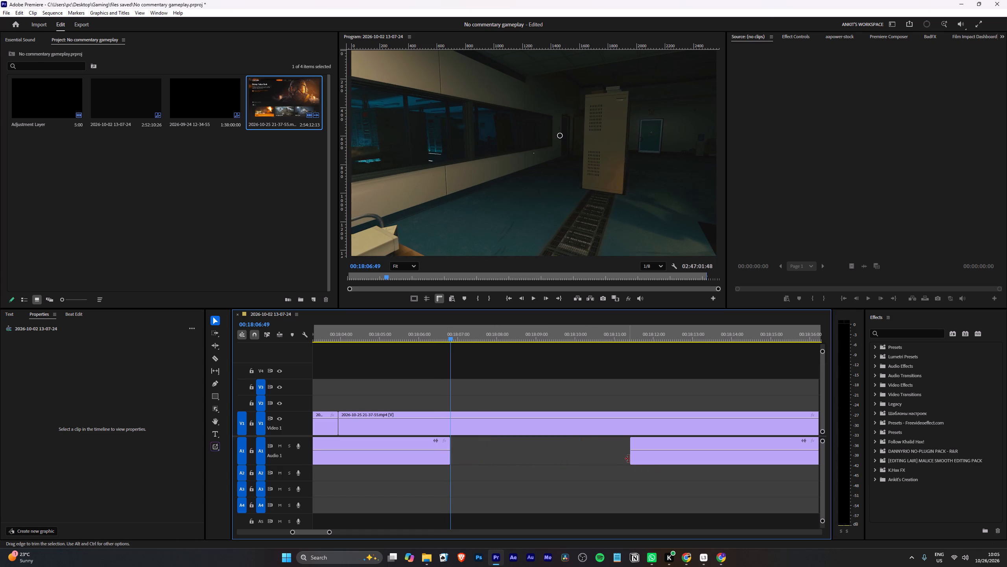
left_click_drag(629, 459, 444, 458)
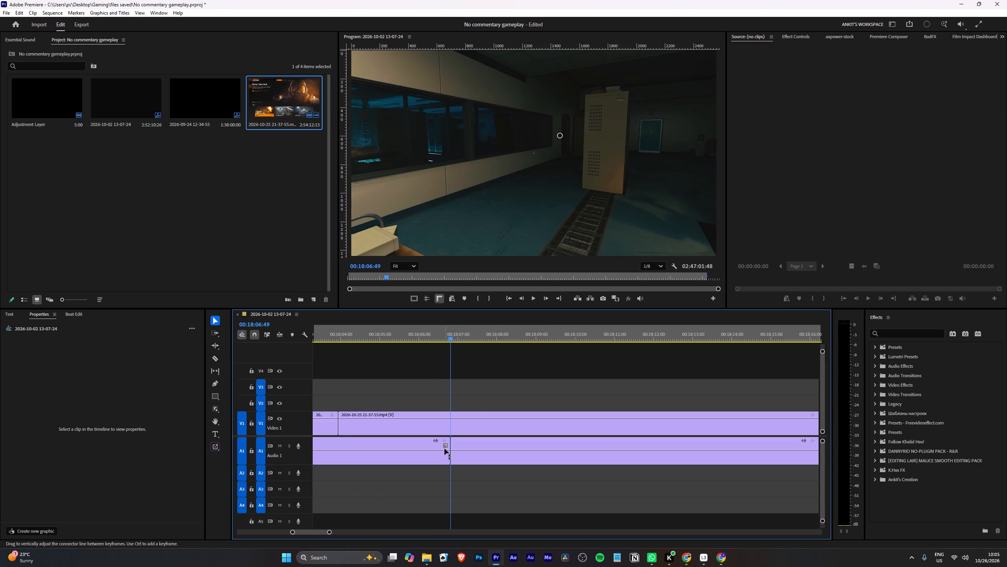
Add a short audio crossfade across the join at 00:18:06:49.
left_click_drag(445, 446, 457, 453)
Play on from the audio join at increasing speed, examining the restricted area and keypad decryption footage for sections to cut.
key("space")
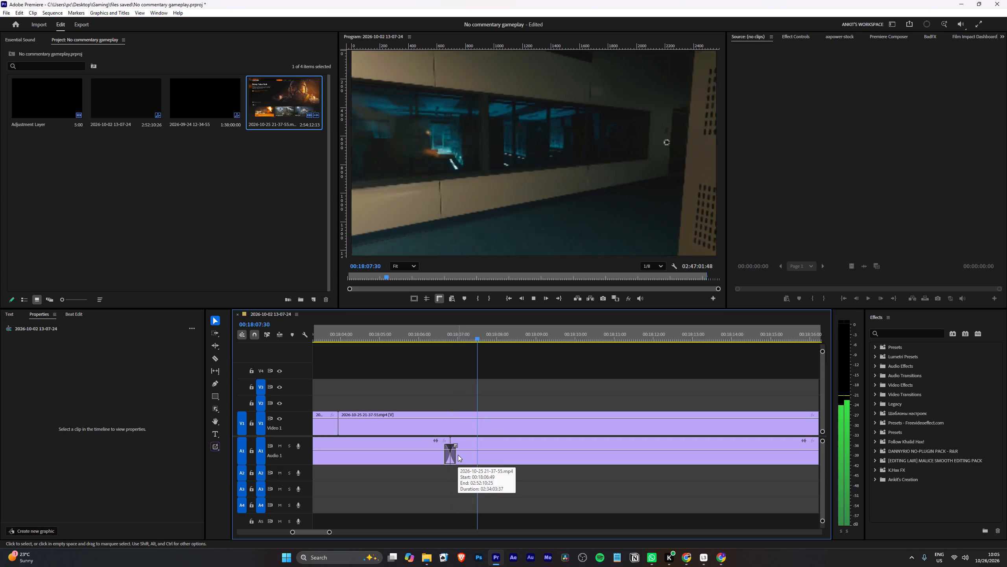
key("l")
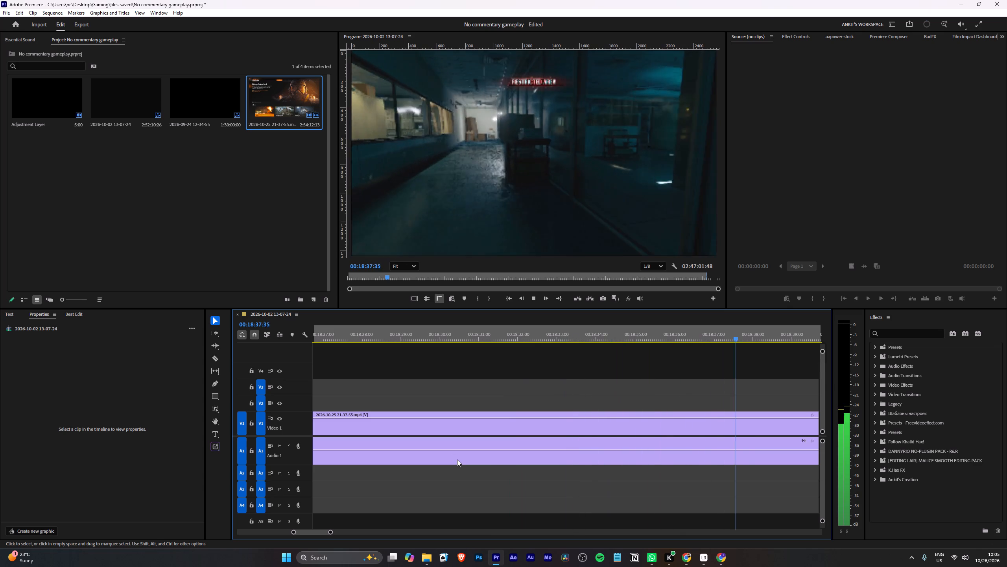
key("l")
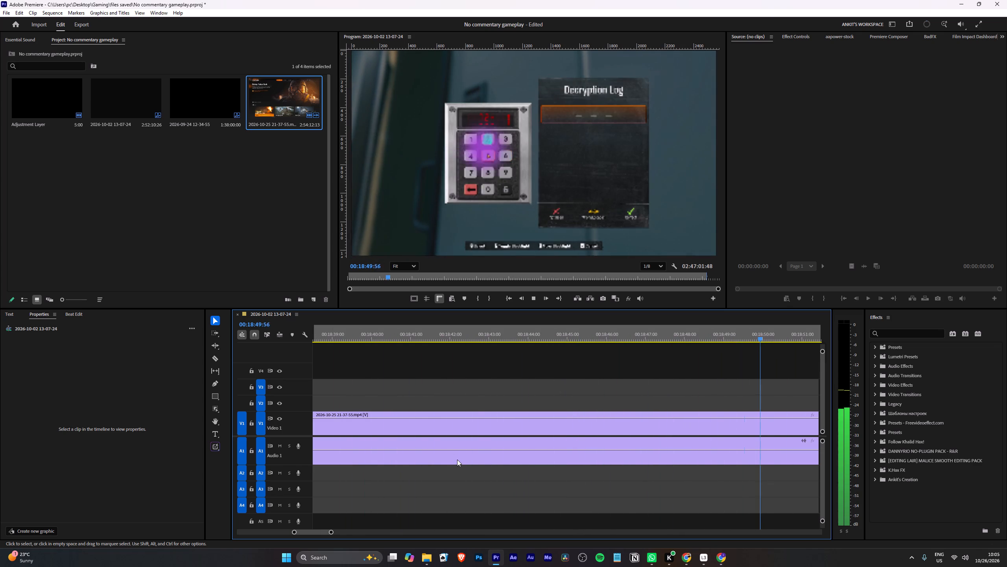
key("l")
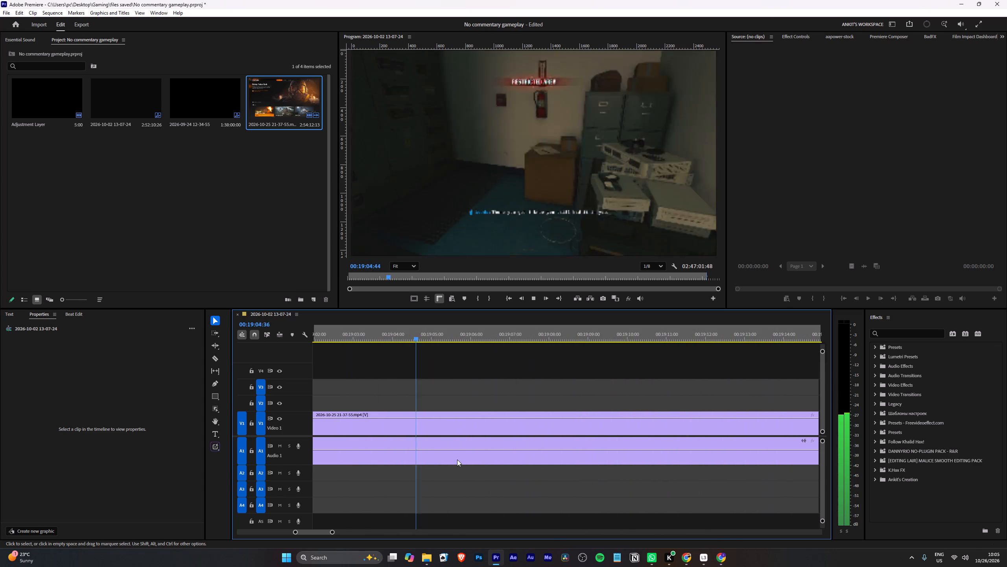
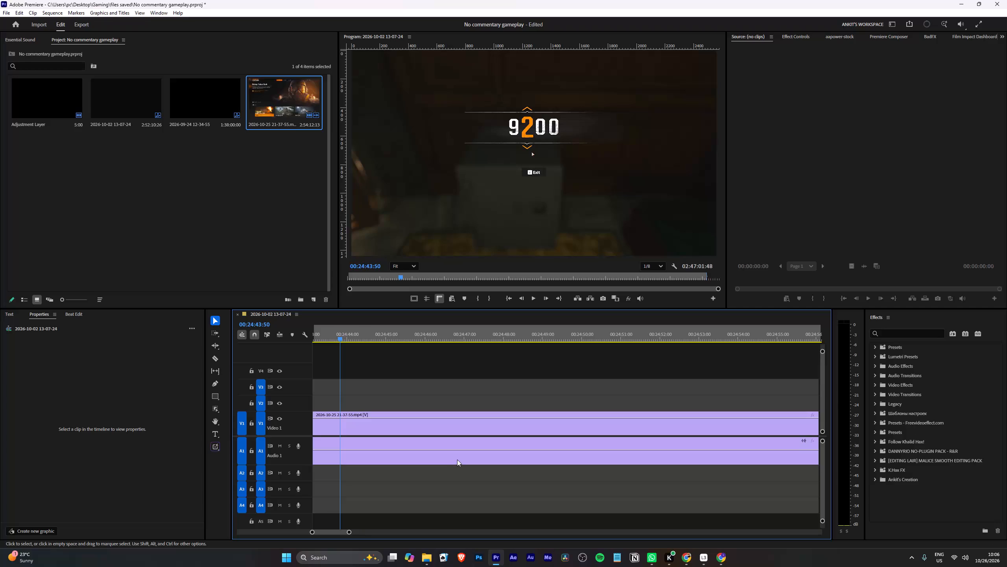
Save the project.
key("ctrl+s")
Play on from the safe's combination entry at increasing speed, examining the footage for sections to cut.
key("space")
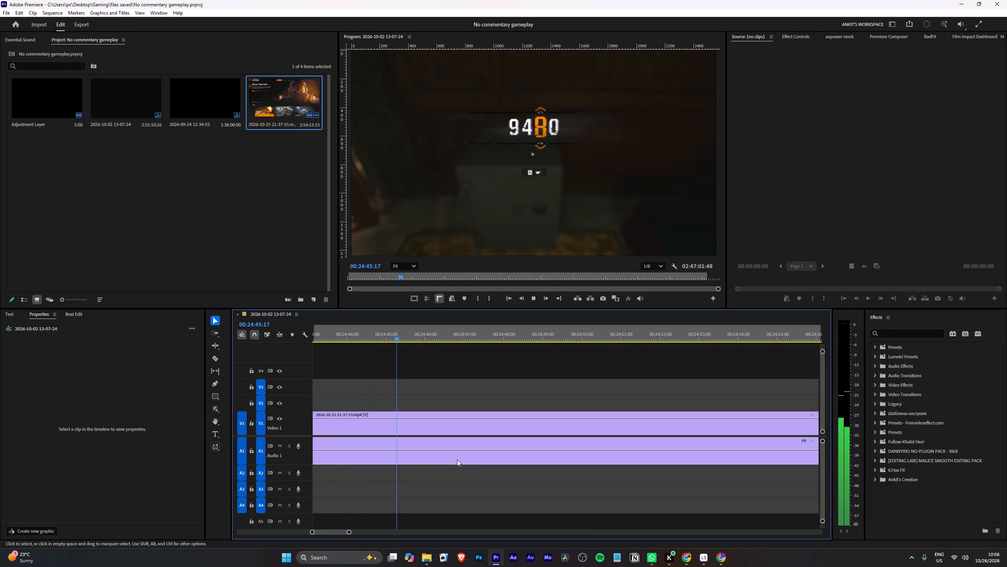
key("l")
key("l")
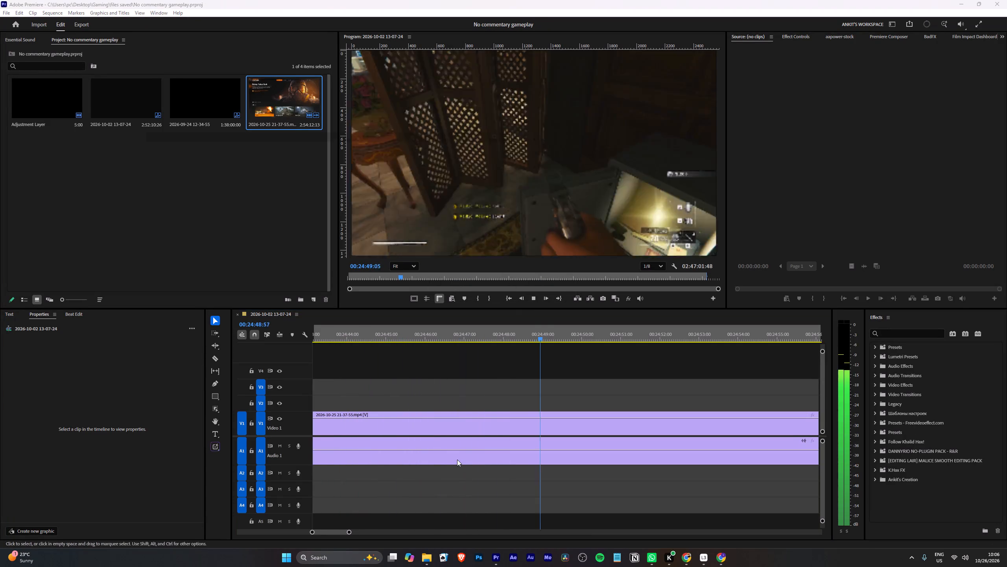
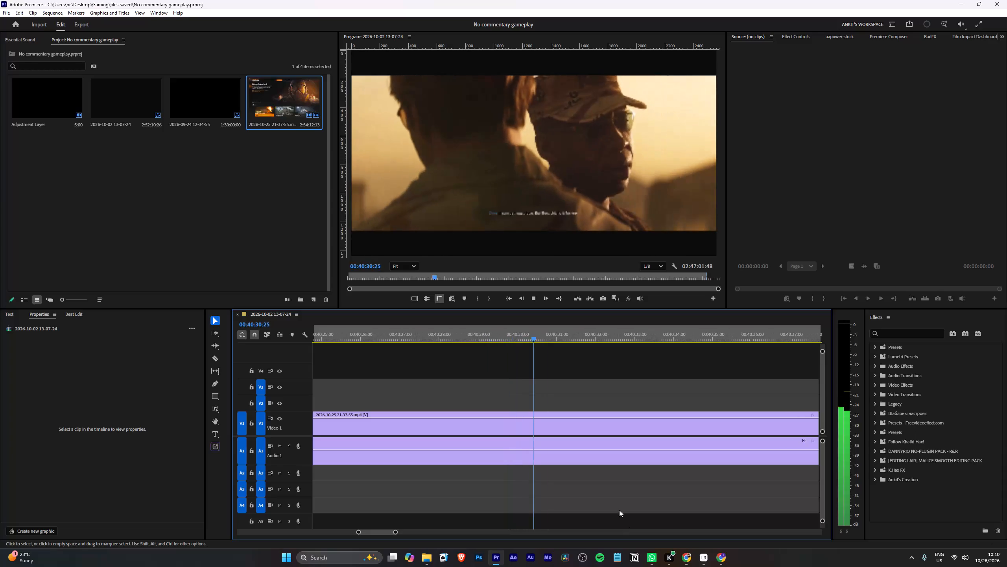
Play the airport mission footage on from about 00:40:30 to 00:46:37 at increased speed, examining it for failed attempts and reloads.
scroll(604, 478, "down", 9)
scroll(572, 422, "down", 3)
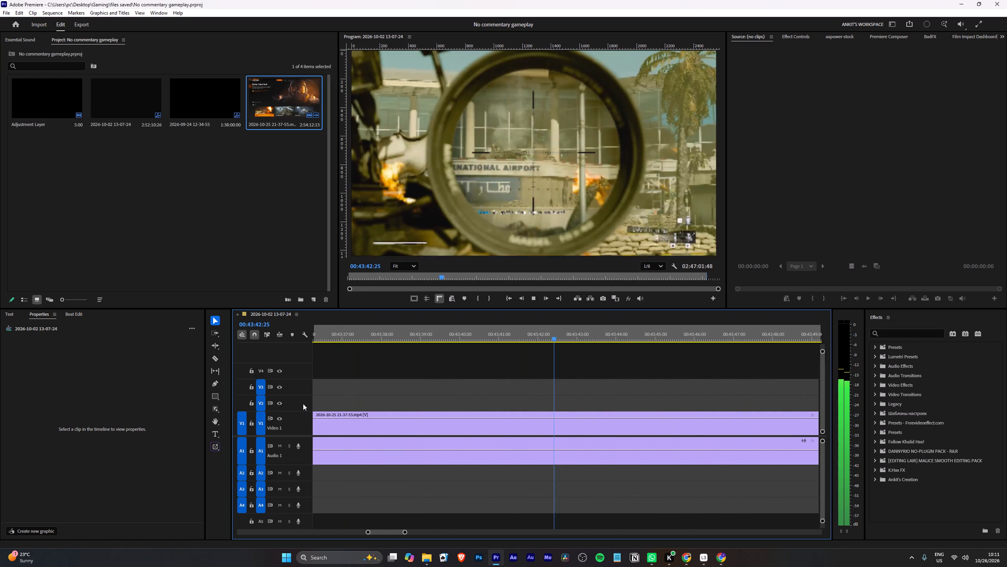
key("space")
scroll(484, 415, "down", 3)
scroll(485, 415, "down", 5, "alt")
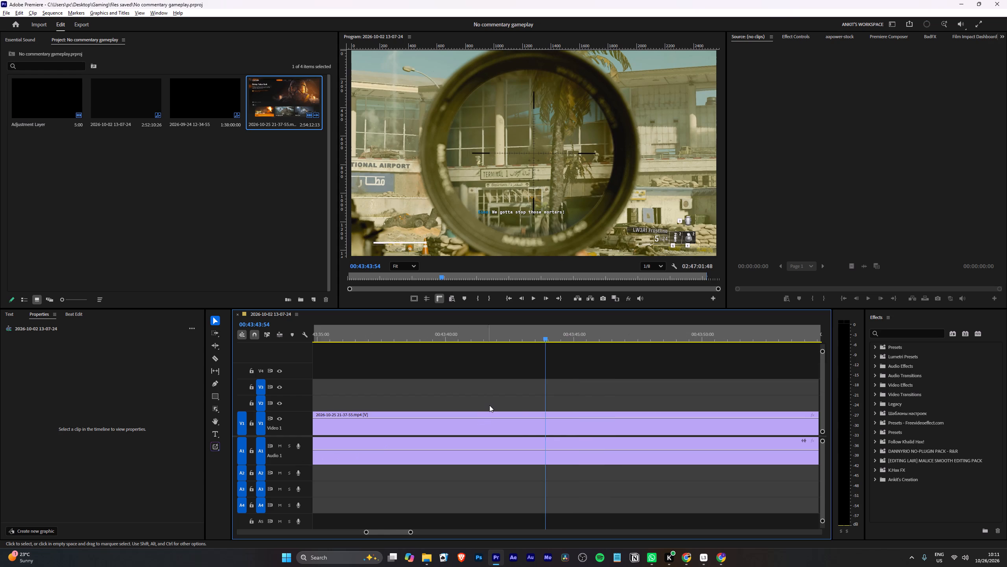
scroll(489, 405, "down", 13, "alt")
scroll(463, 347, "up", 3)
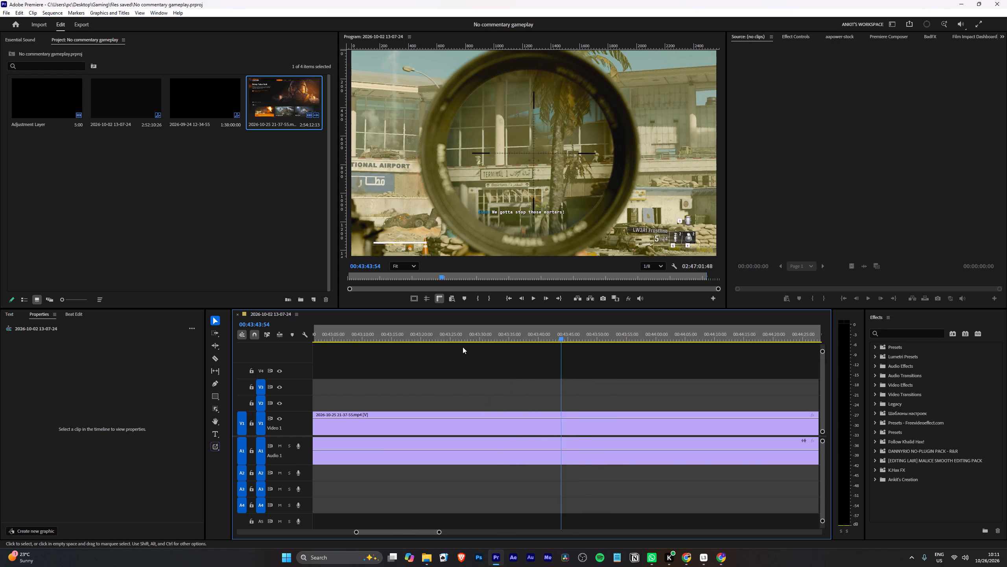
scroll(463, 347, "up", 6)
left_click_drag(620, 335, 683, 333)
scroll(614, 355, "down", 5)
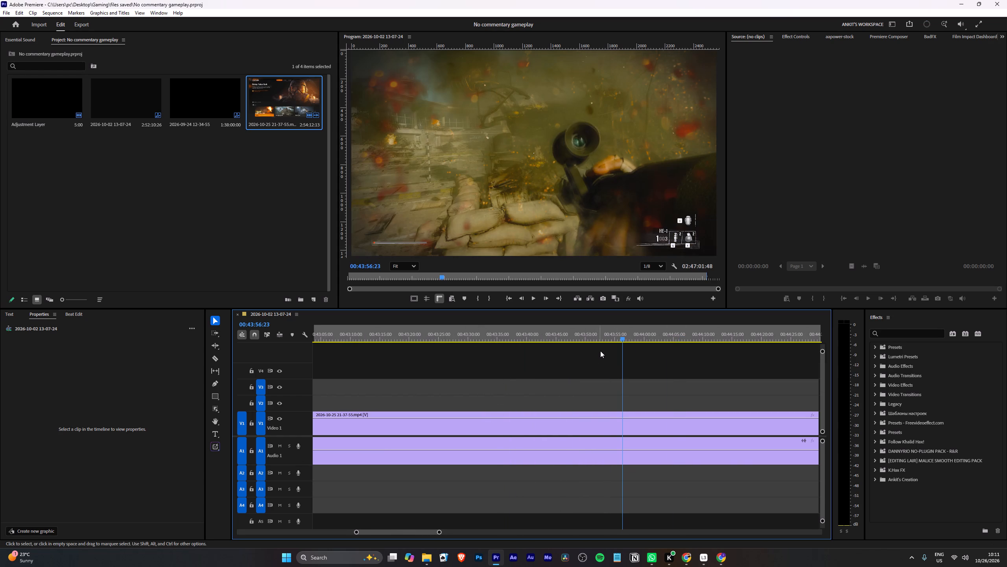
key("l")
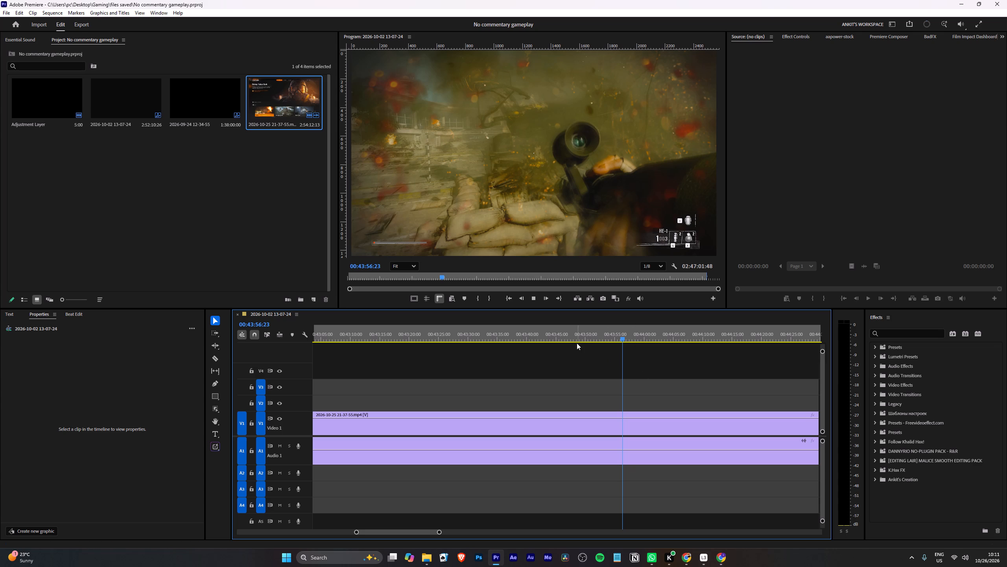
left_click(511, 337)
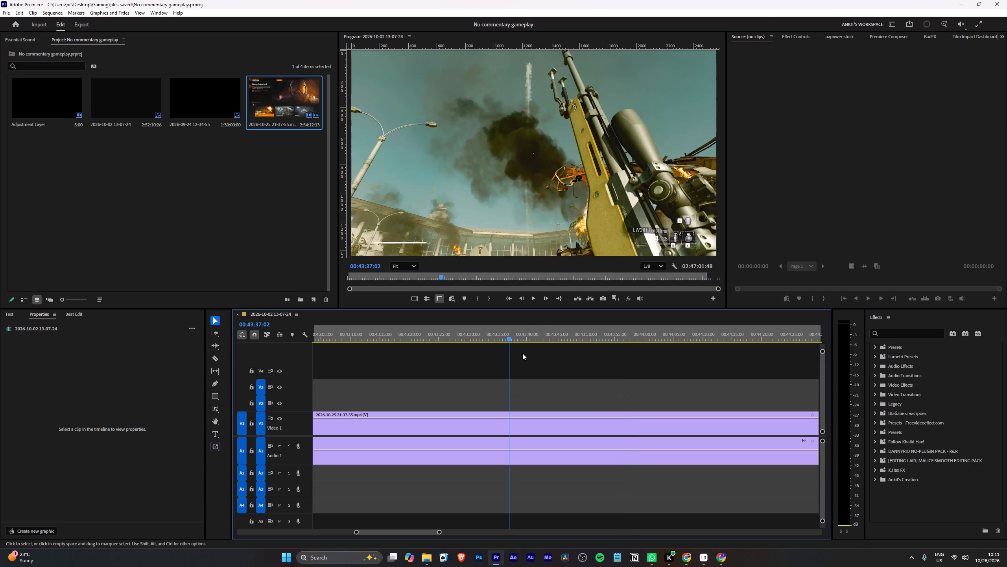
key("l")
type("ll")
key("l")
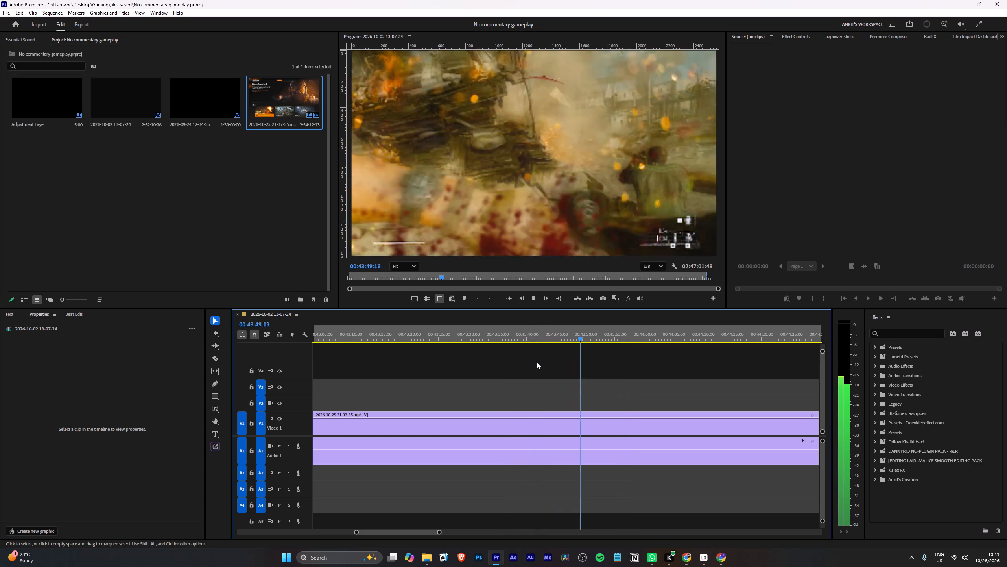
key("l")
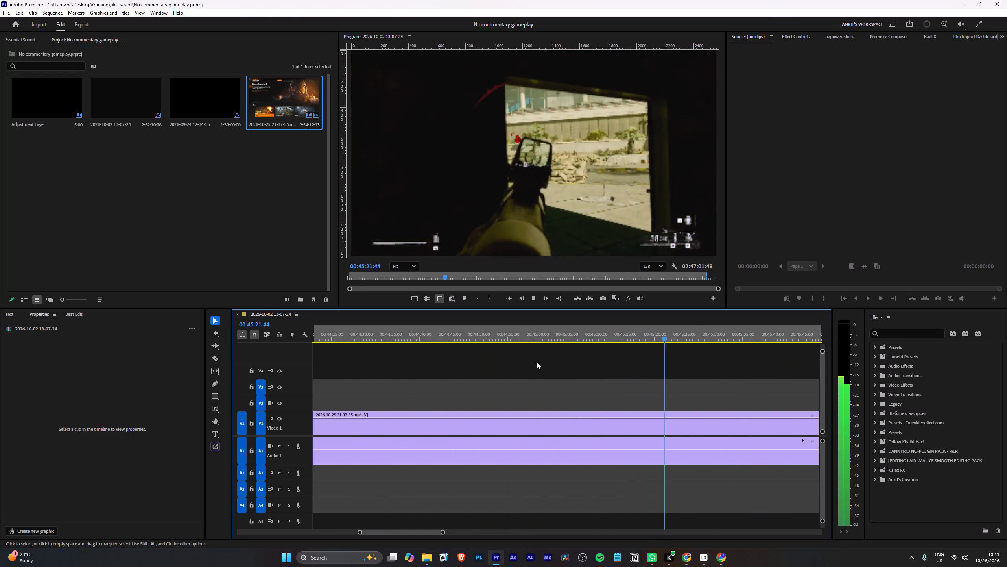
key("space")
type("l")
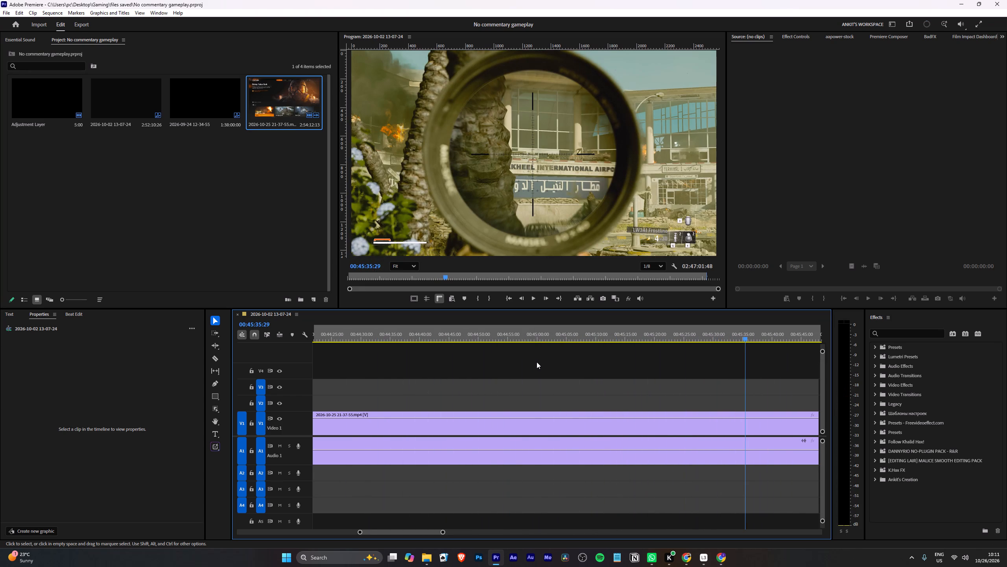
key("l")
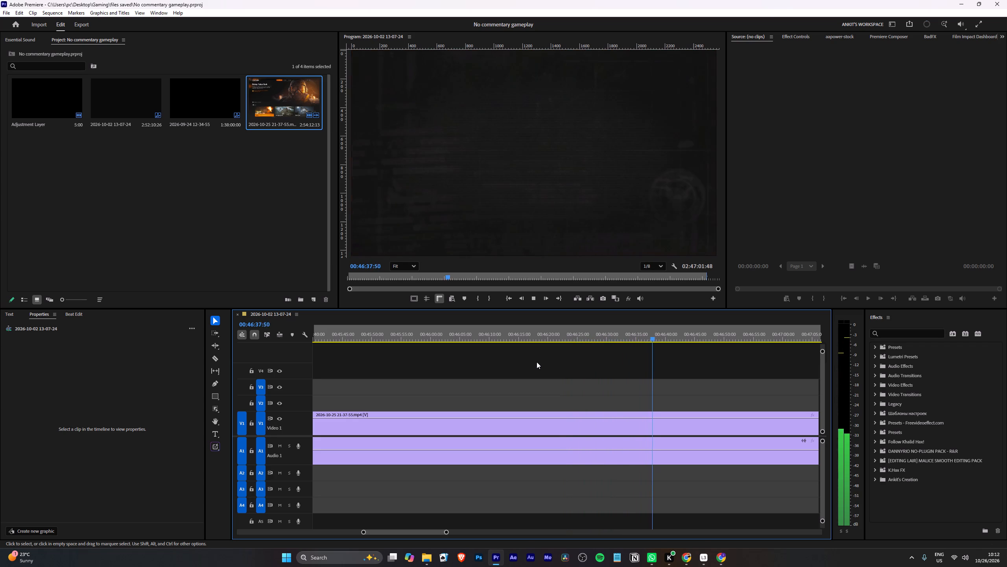
Split the video and audio at 00:46:43:53, just after the reload where gameplay resumes beside the burning truck.
key("space")
key("space")
scroll(636, 377, "down", 5)
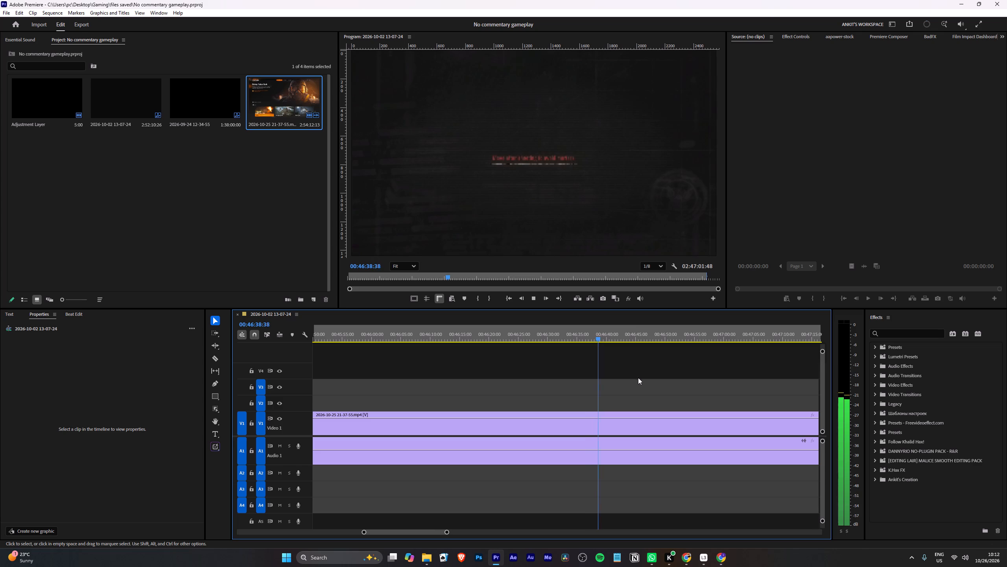
scroll(640, 417, "up", 2, "alt")
scroll(615, 386, "up", 2, "alt")
scroll(612, 387, "down", 2)
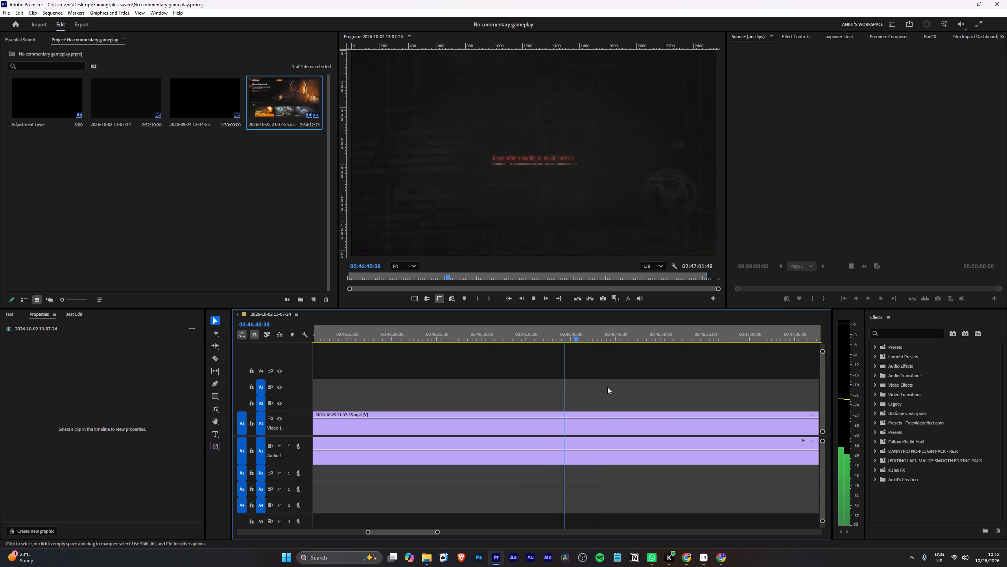
scroll(607, 387, "down", 2)
key("space")
key("space")
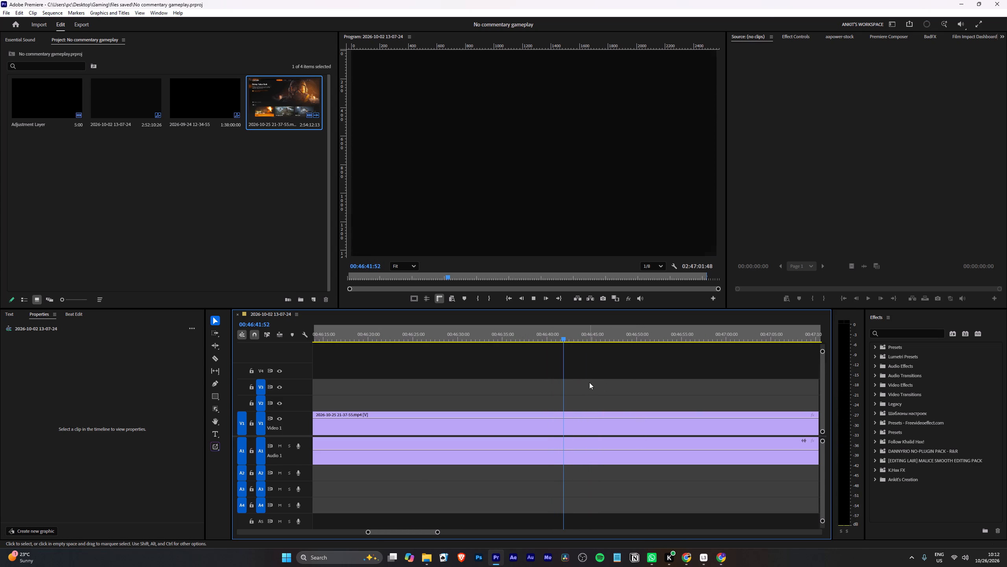
scroll(589, 382, "up", 9, "alt")
key("space")
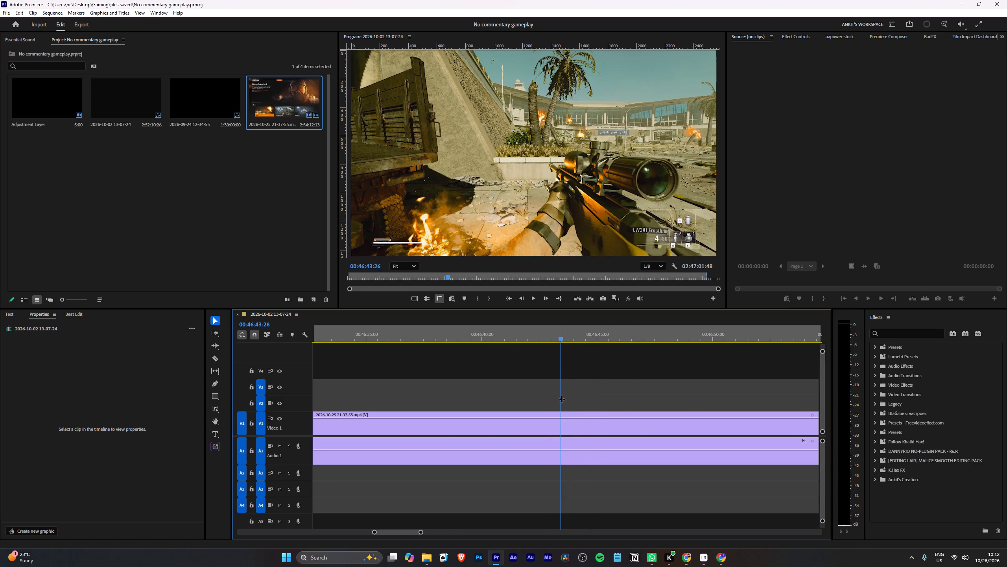
key("Left")
key("Right")
key("Right")
key("Right")
key("Right")
key("Right")
key("Right")
key("Right")
key("Right")
key("Right")
key("Right")
key("Right")
key("Right")
key("Right")
key("Right")
key("Right")
key("Right")
key("Right")
key("Right")
key("Right")
key("Right")
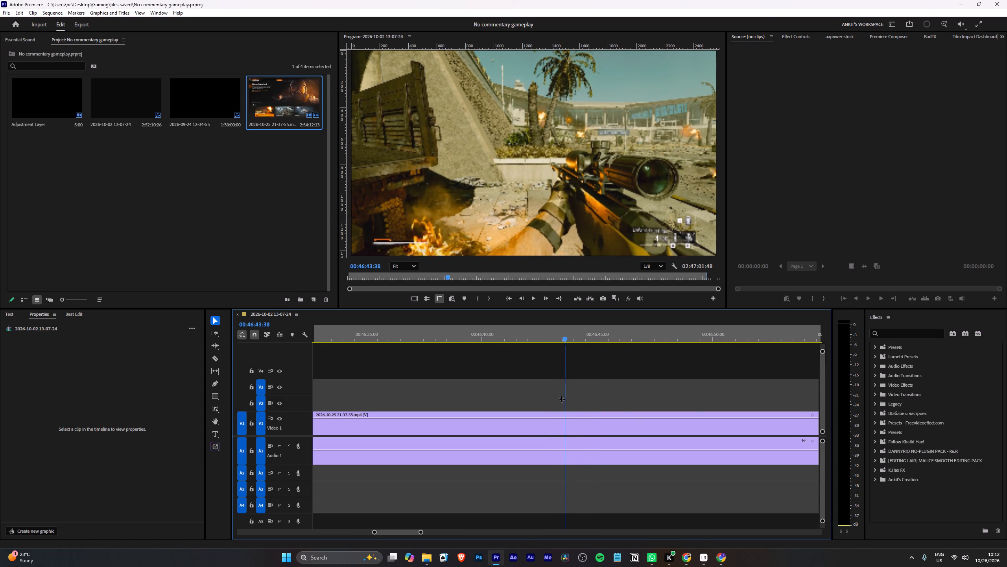
key("Right")
key("Right")
key("Right")
key("Right")
key("Right")
key("Right")
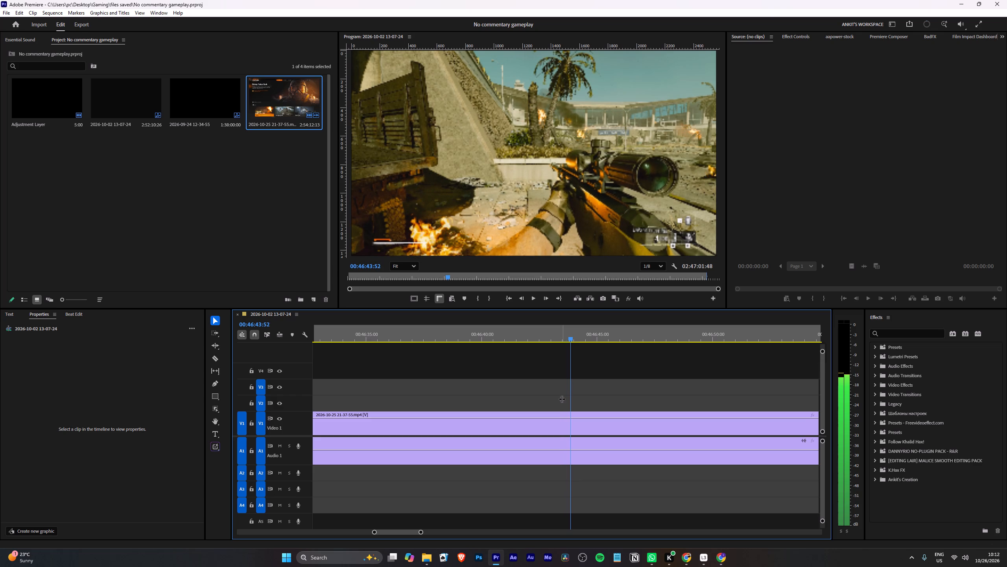
key("Right")
key("w")
Replay the footage from 00:41:10:19 to 00:42:46:41, looking for the earlier burning-truck view that matches the split frame.
scroll(563, 404, "down", 16, "alt")
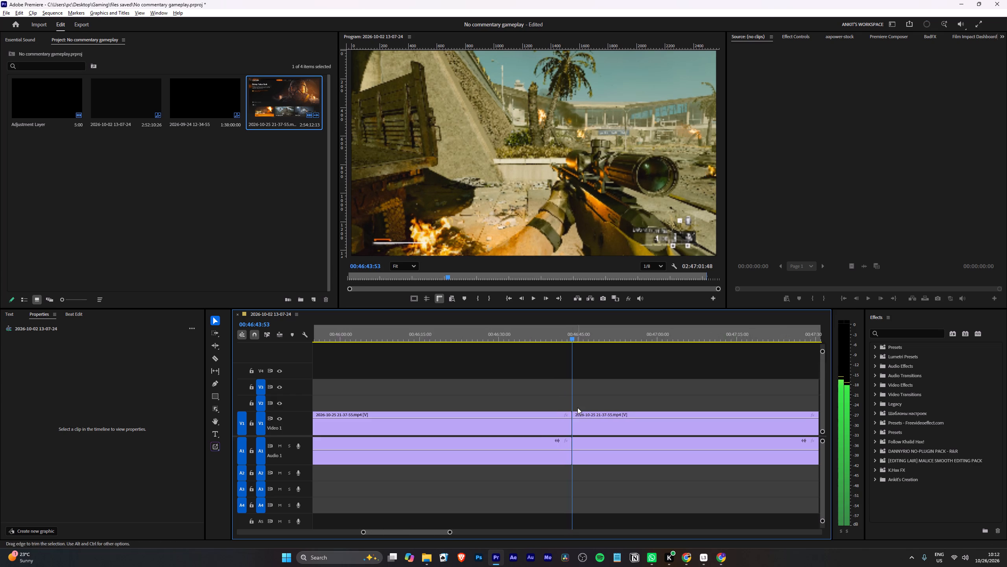
scroll(577, 408, "down", 20, "alt")
scroll(577, 408, "down", 17, "alt")
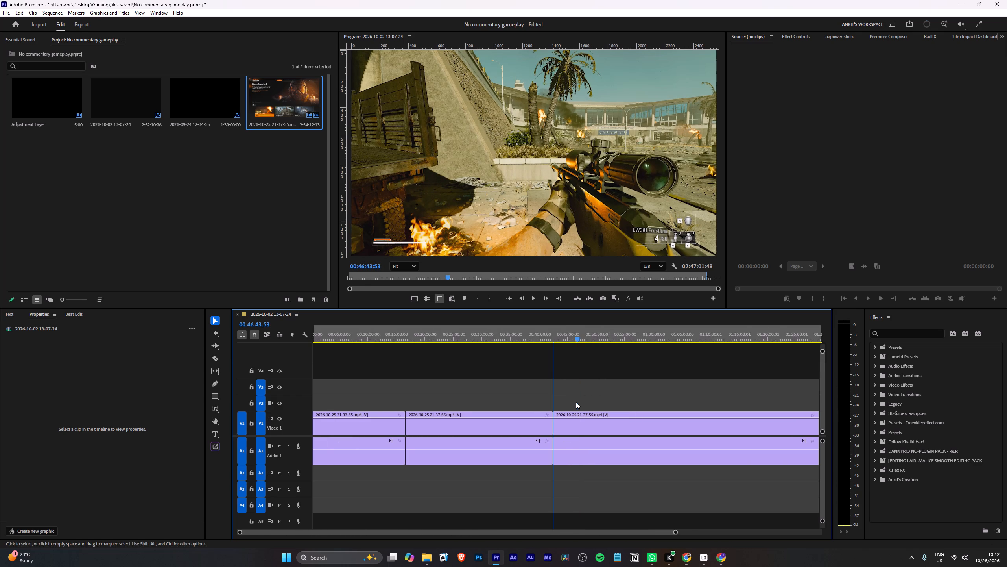
scroll(531, 426, "up", 8)
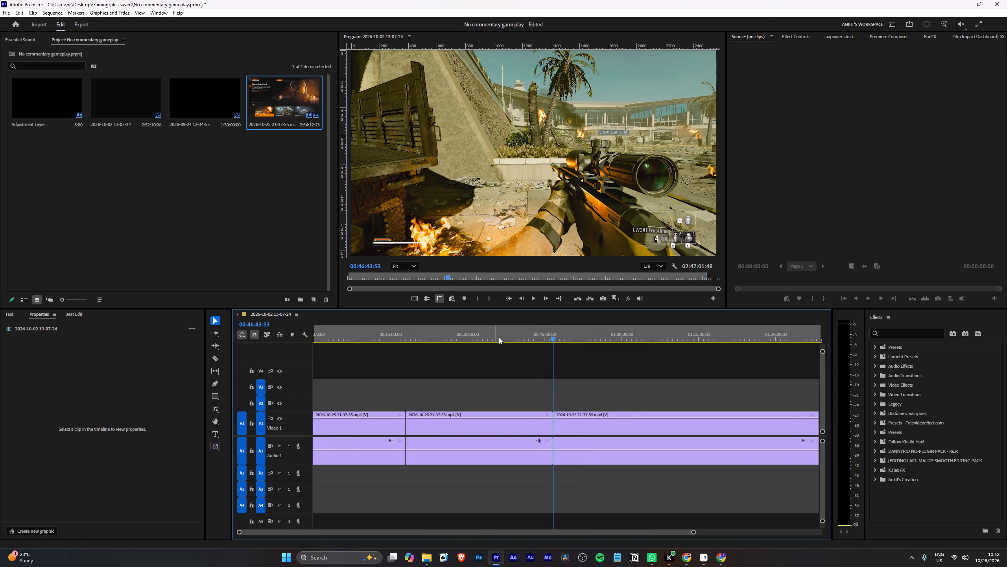
left_click(533, 337)
scroll(534, 371, "up", 17, "alt")
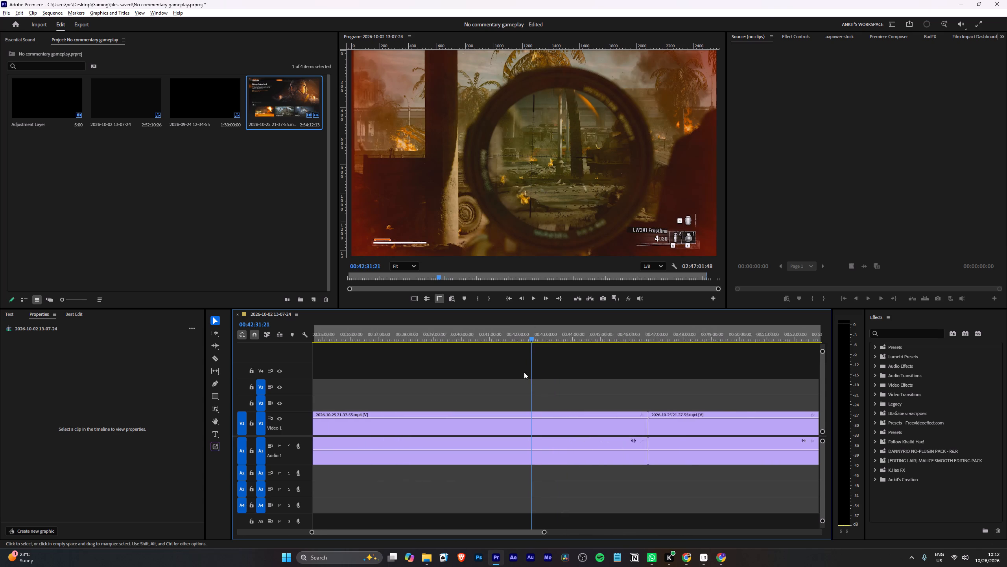
scroll(524, 372, "up", 2, "alt")
left_click_drag(500, 333, 484, 333)
scroll(501, 380, "up", 3, "alt")
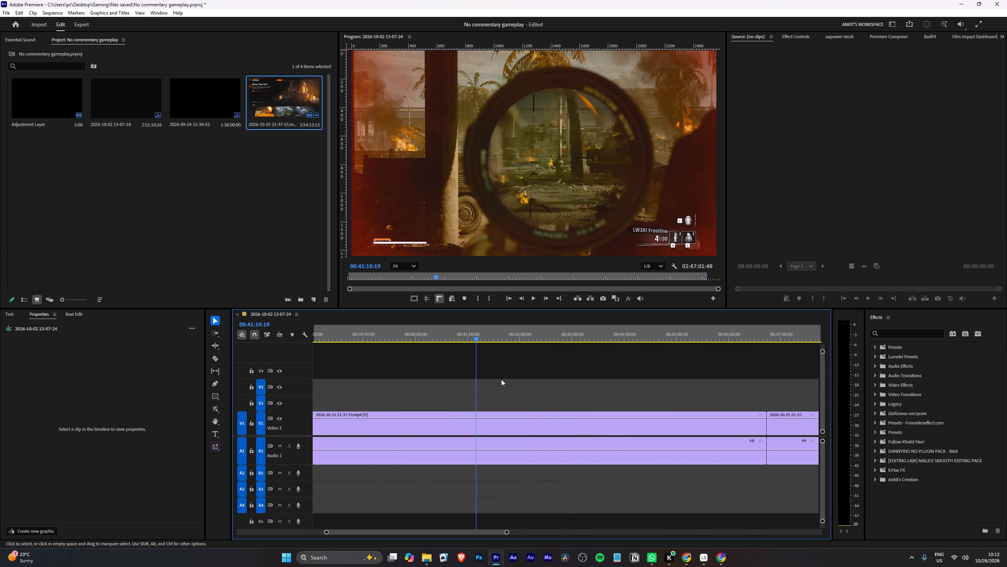
key("space")
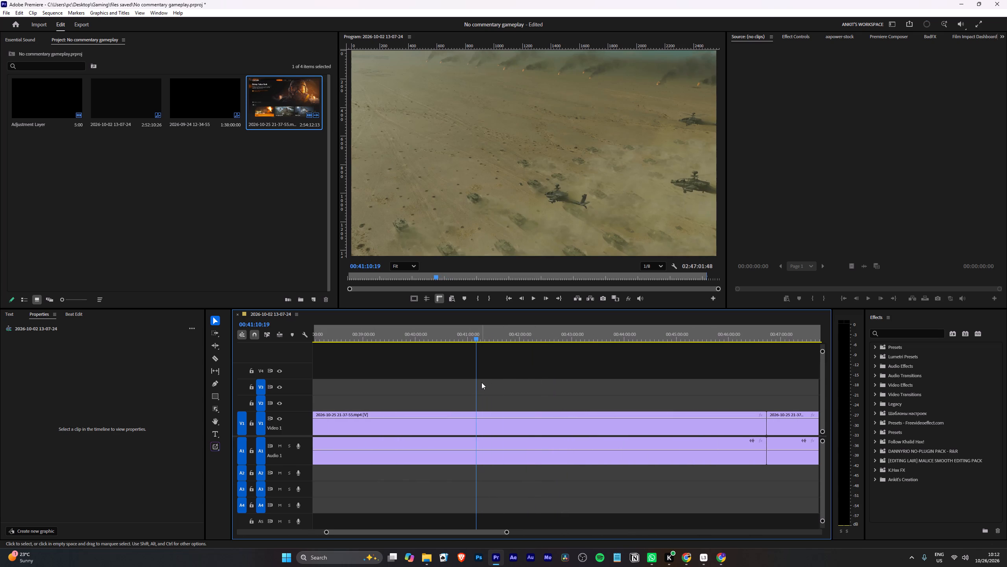
type("lll")
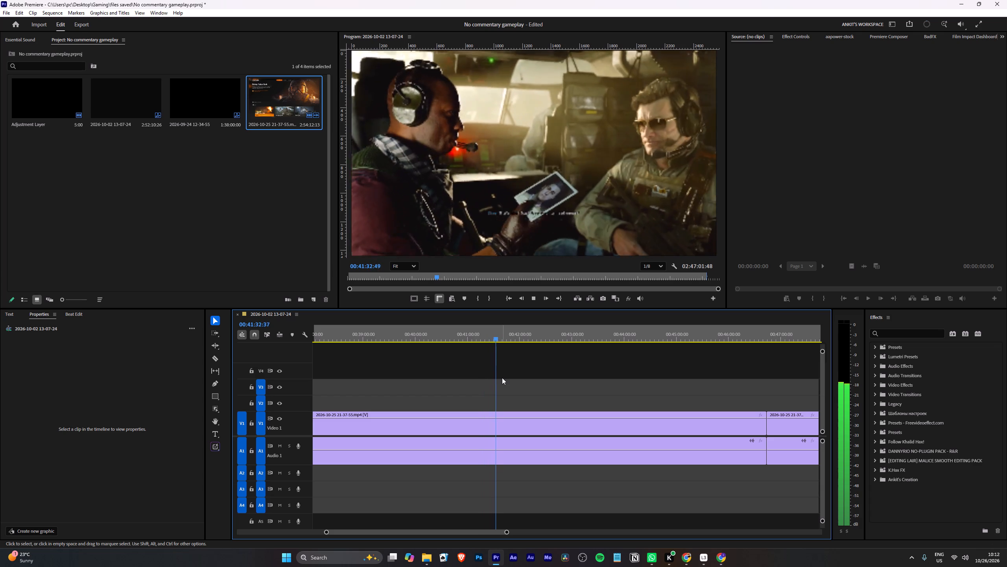
scroll(502, 378, "down", 4)
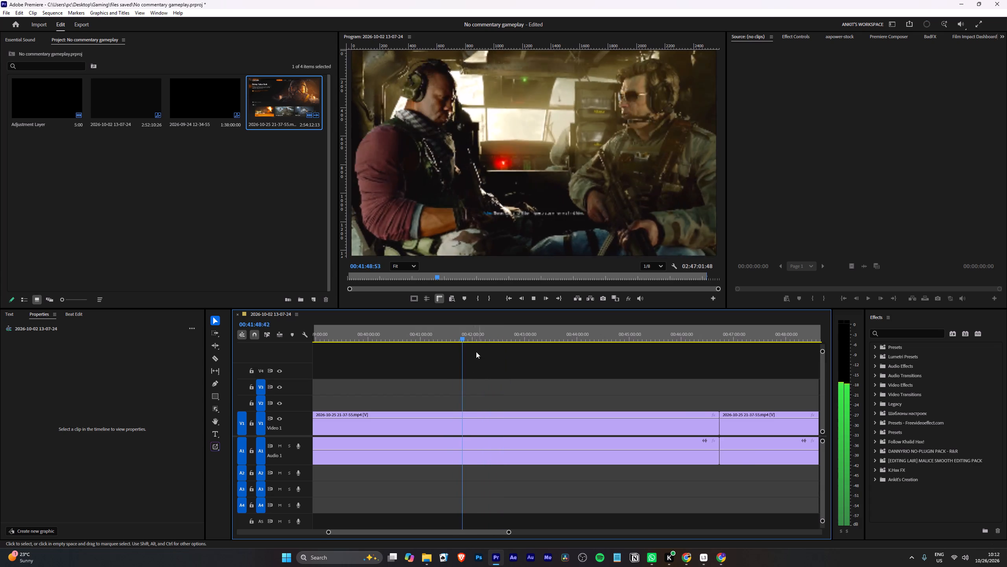
scroll(459, 371, "down", 2)
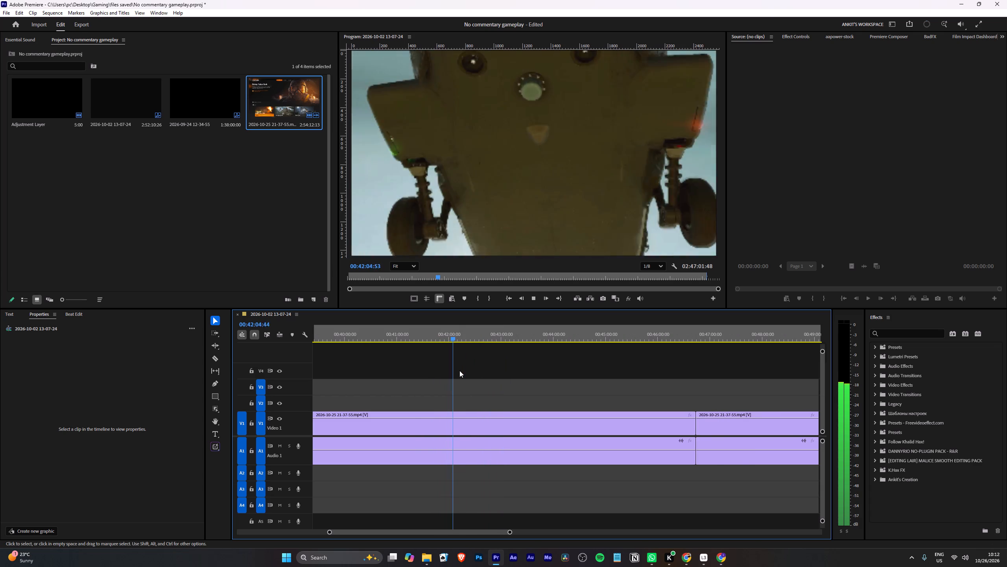
key("space")
key("space")
type("ll")
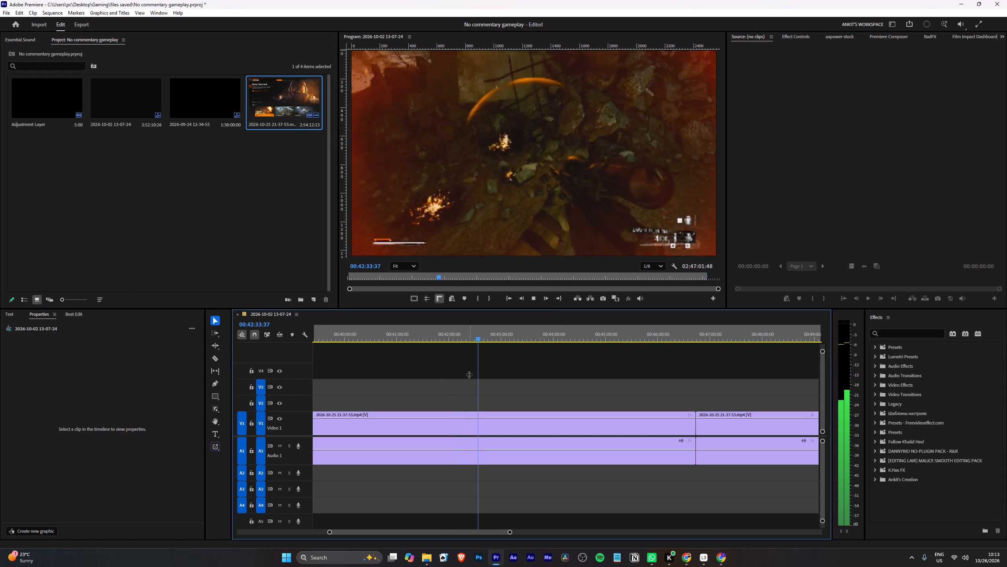
key("space")
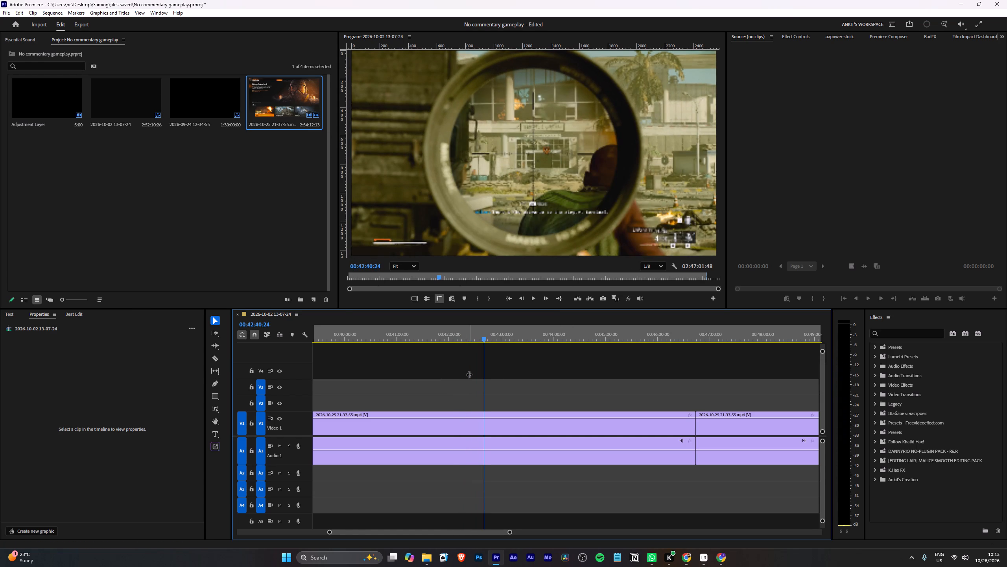
key("space")
key("space")
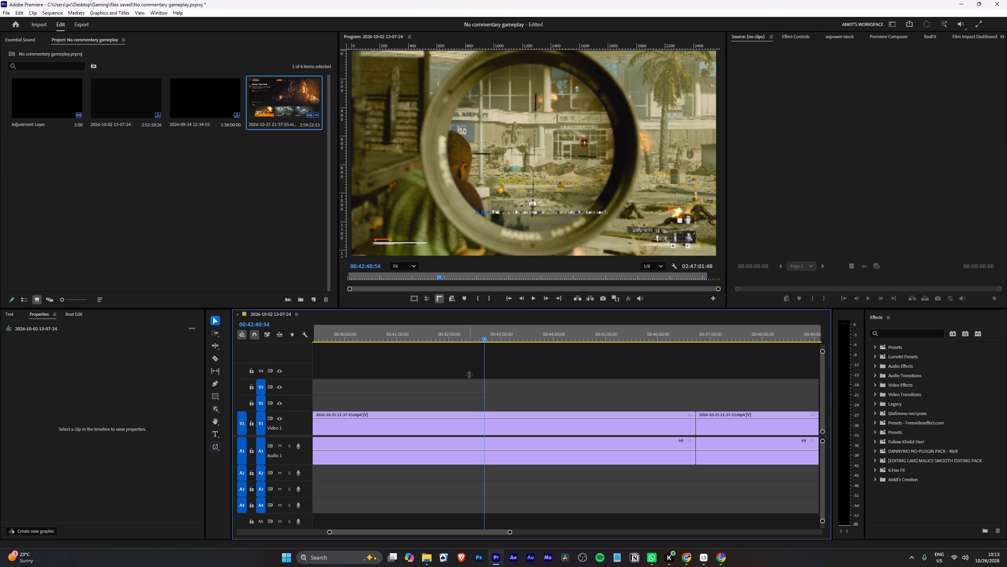
key("space")
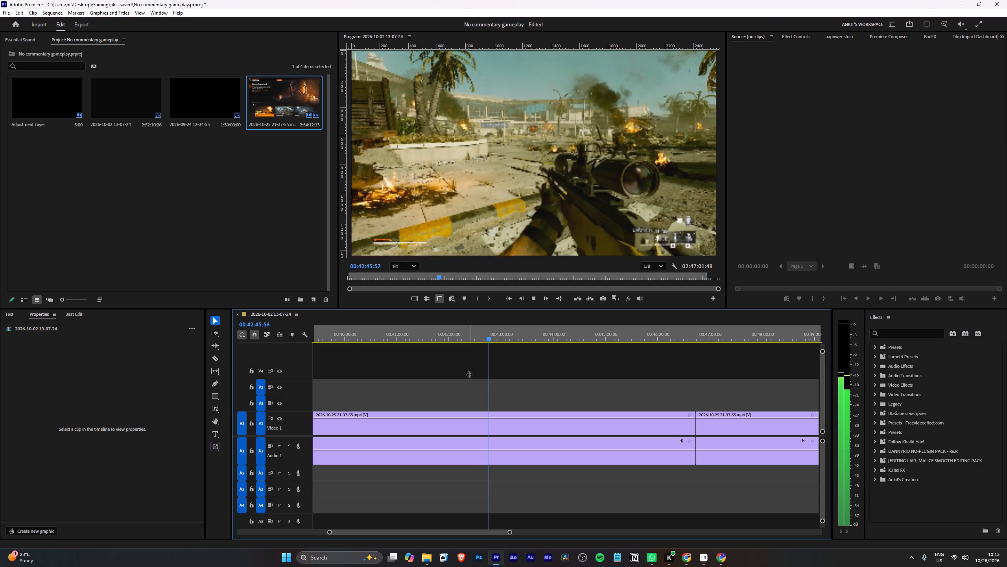
key("space")
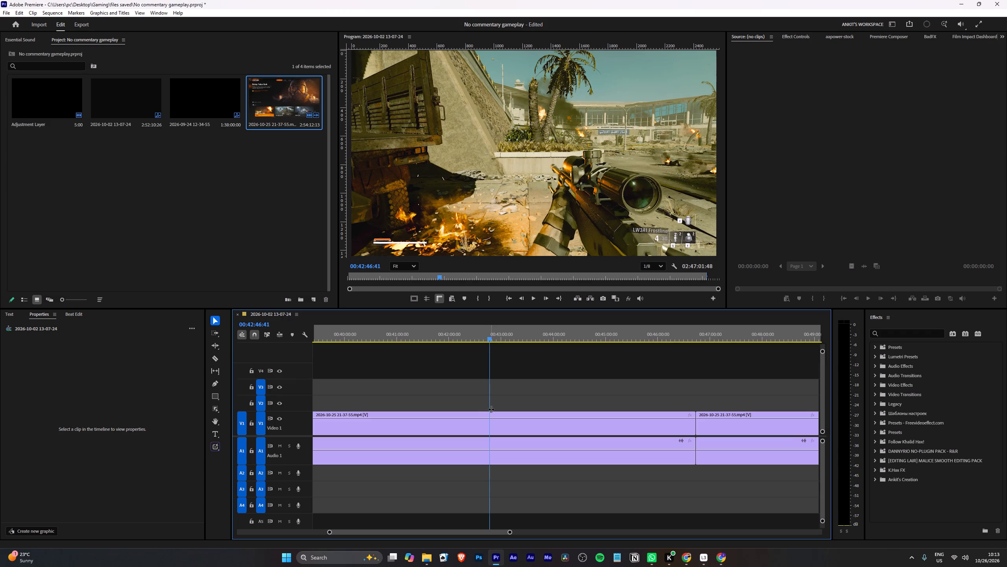
Ripple-delete the video and audio segment that ends at the 00:46:43:53 cut.
left_click_drag(520, 391, 540, 465)
key("s")
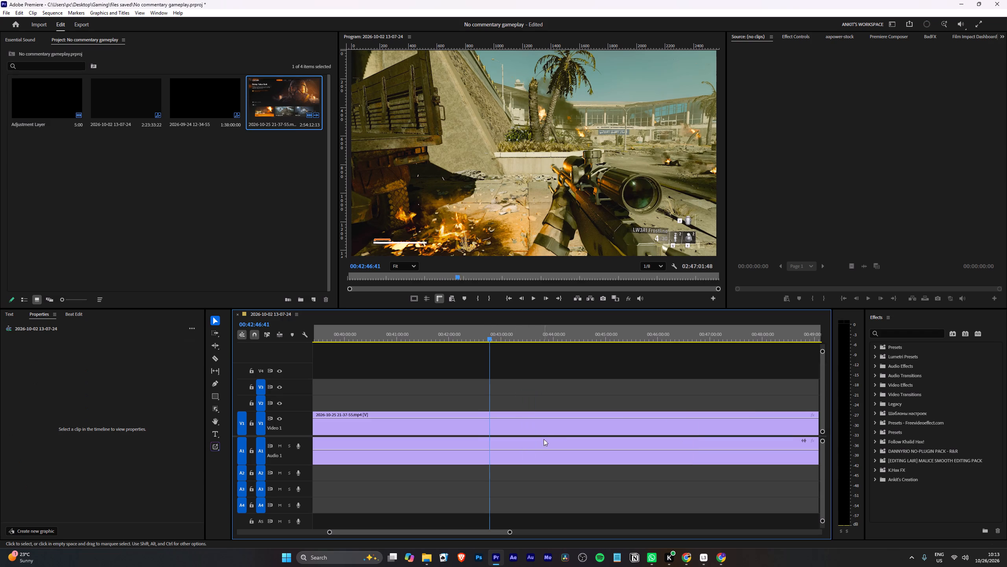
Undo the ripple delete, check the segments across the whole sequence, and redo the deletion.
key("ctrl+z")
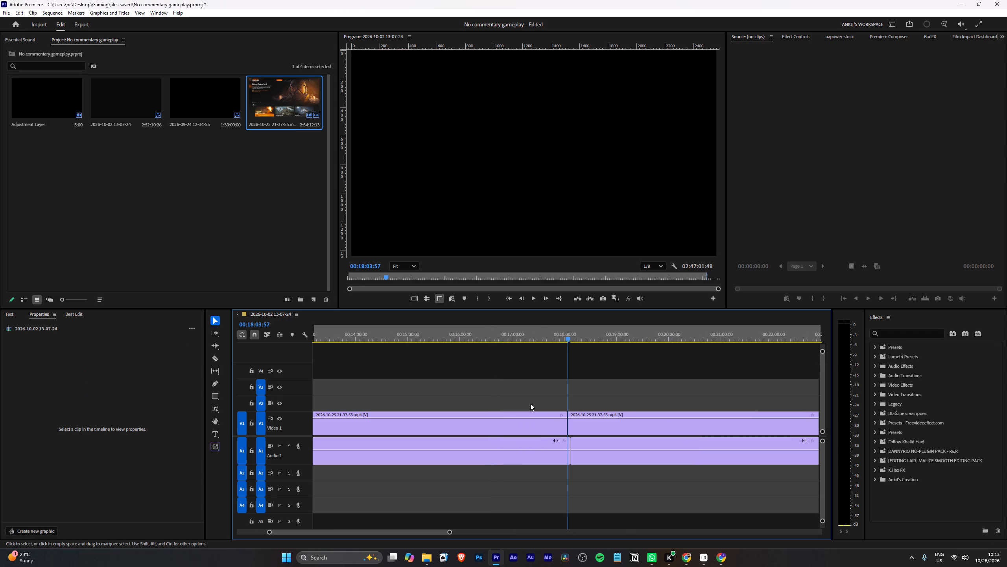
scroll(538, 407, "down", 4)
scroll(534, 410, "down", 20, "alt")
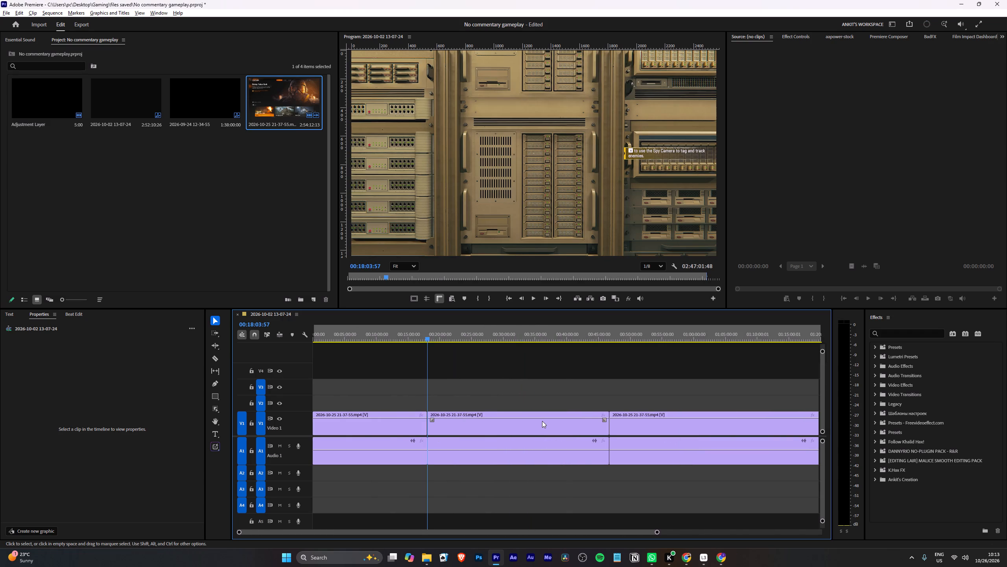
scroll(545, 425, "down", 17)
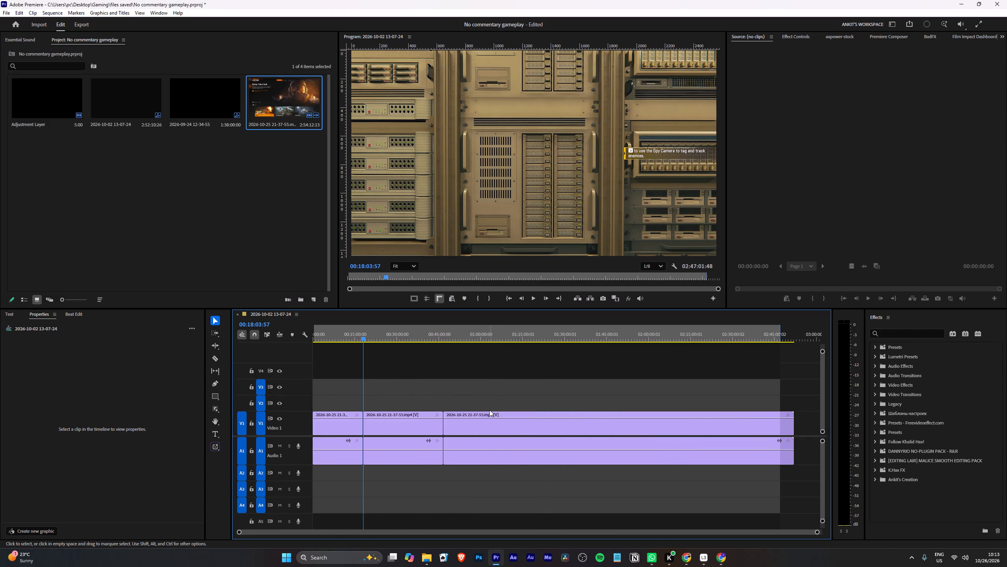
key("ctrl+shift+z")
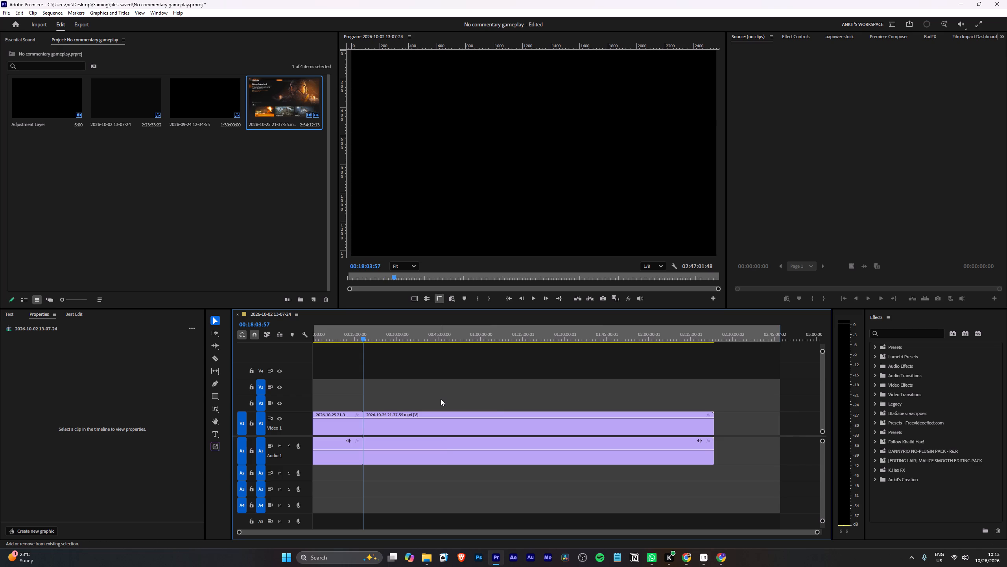
Undo the ripple delete of the segment before 00:46:43:53, keeping the cut there in place.
key("ctrl+z")
key("ctrl+z")
key("ctrl+shift+z")
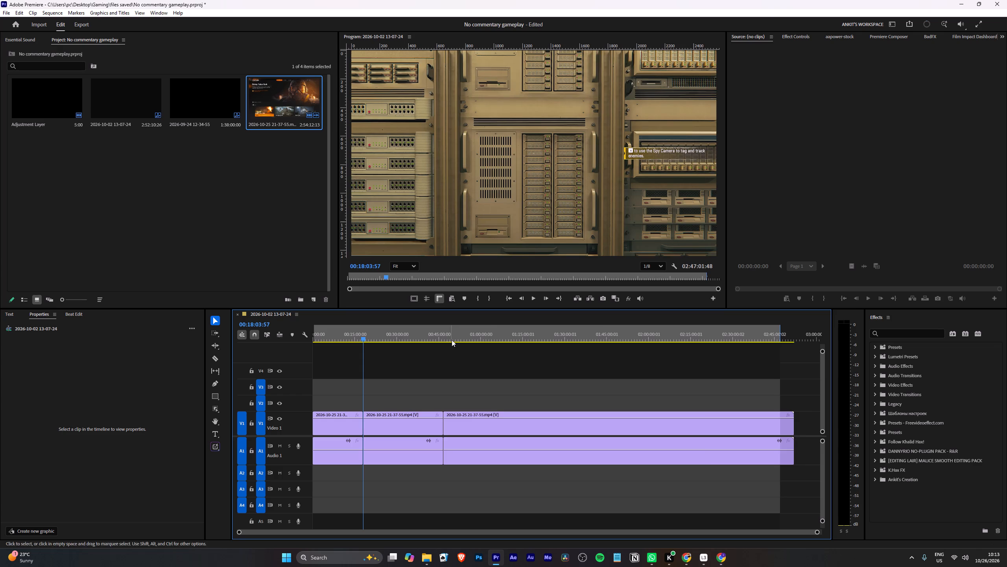
Scan the footage from 00:40:53:31 to 00:42:47:50 for the burning-truck view that matches the frame at the 00:46:43:53 cut.
left_click(452, 333)
scroll(428, 396, "up", 19, "alt")
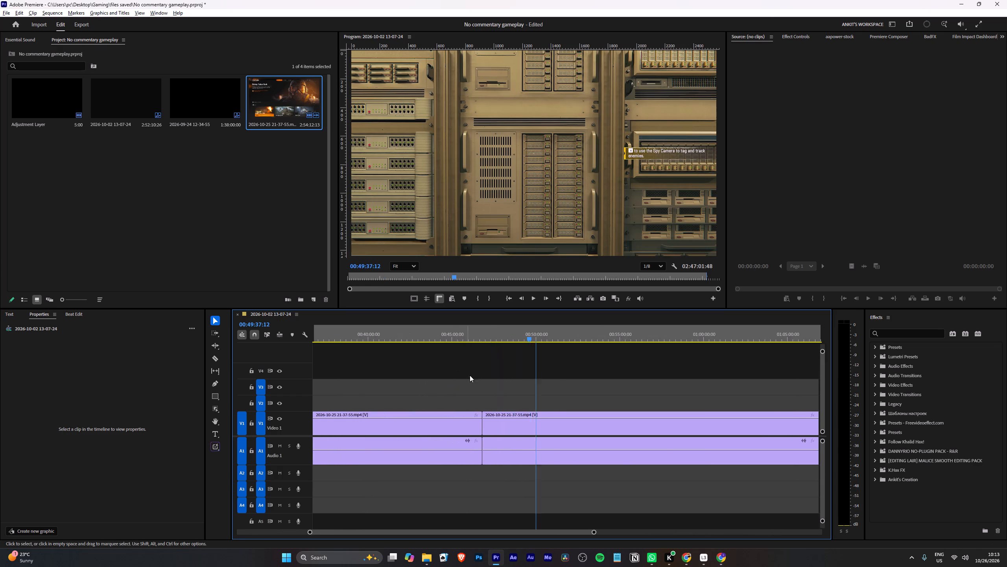
scroll(470, 375, "up", 12, "alt")
left_click_drag(546, 334, 567, 336)
left_click_drag(536, 334, 529, 334)
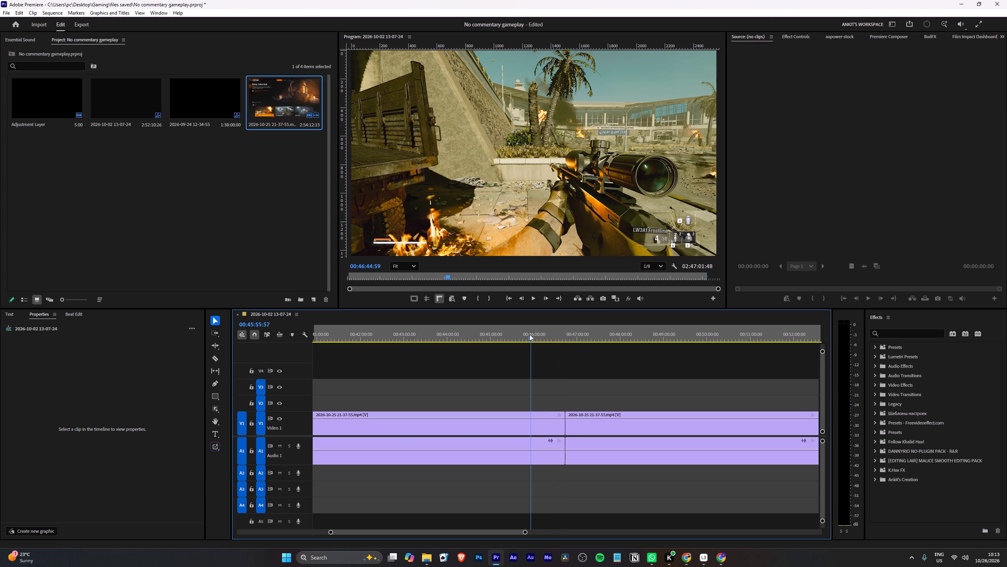
left_click_drag(529, 334, 404, 346)
scroll(426, 374, "up", 3)
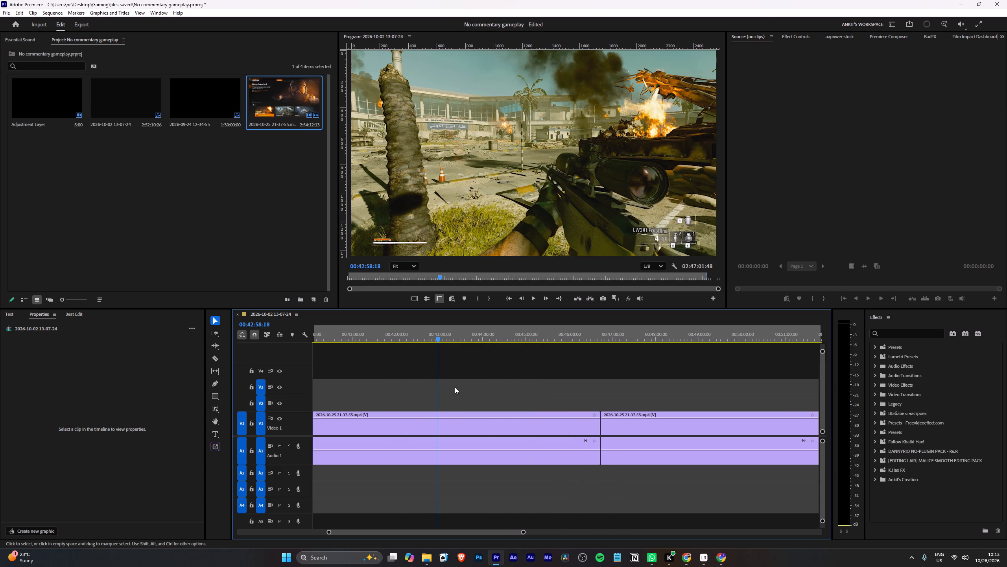
scroll(453, 377, "up", 8)
left_click(443, 339)
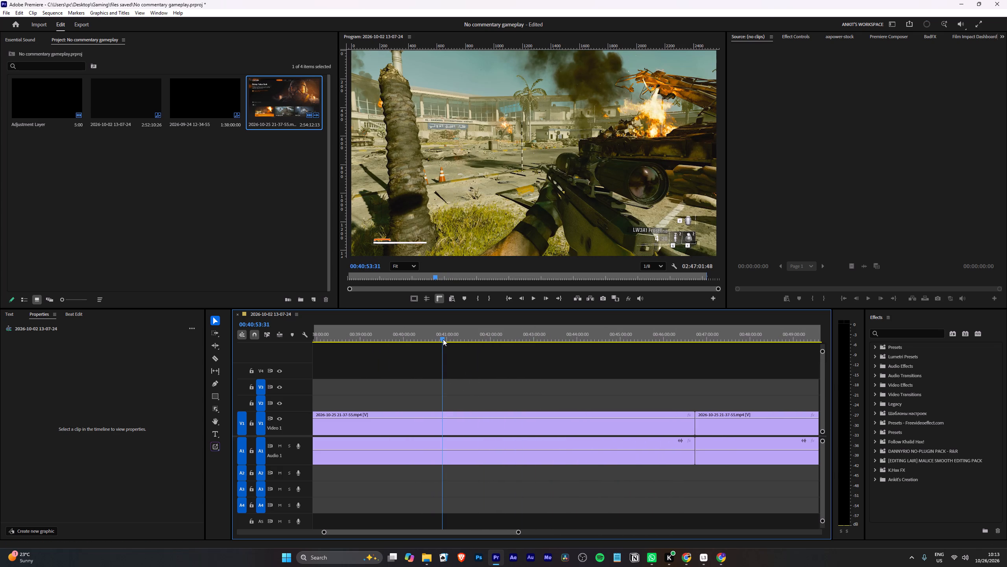
key("space")
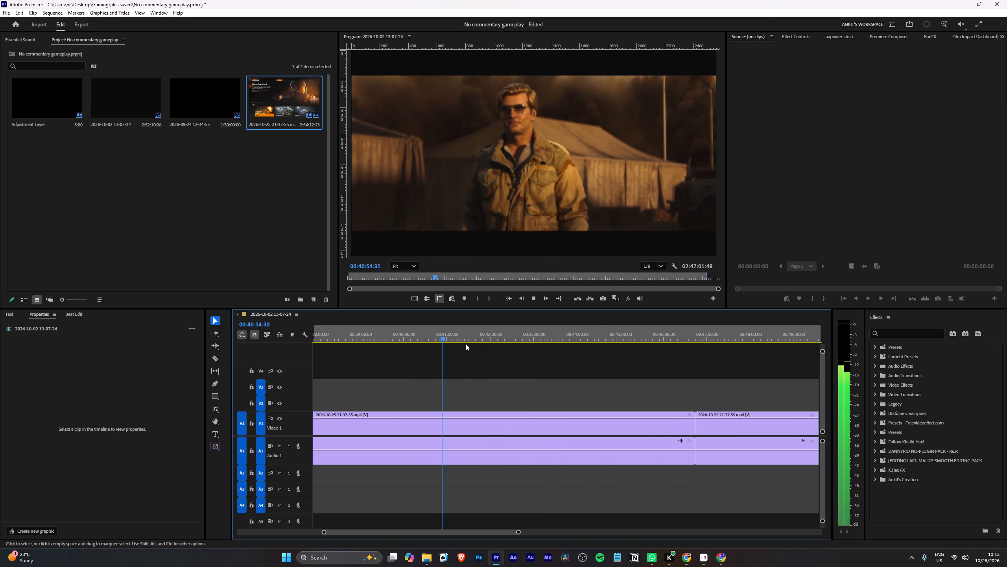
left_click(463, 331)
left_click(474, 336)
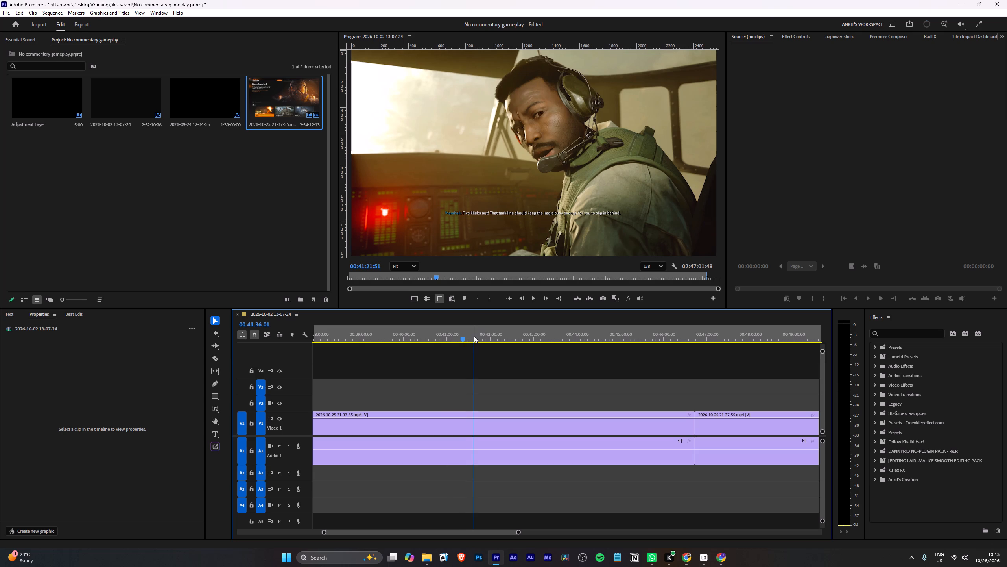
left_click(485, 337)
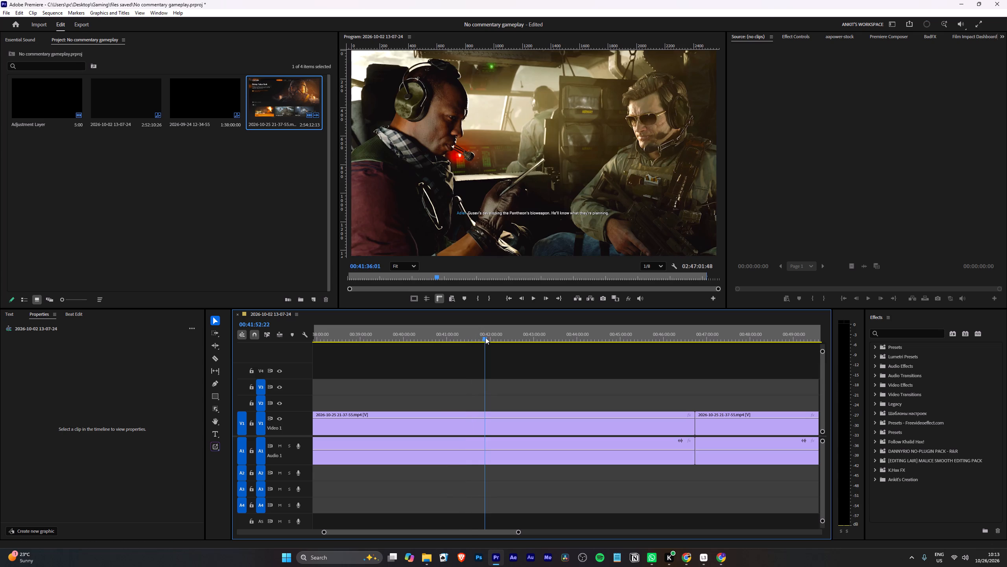
left_click(495, 337)
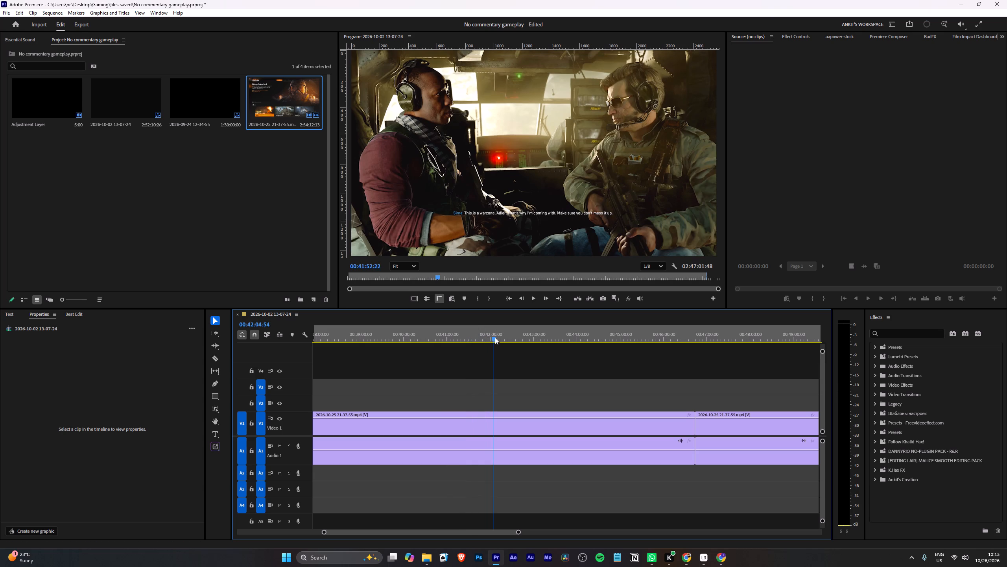
left_click(504, 337)
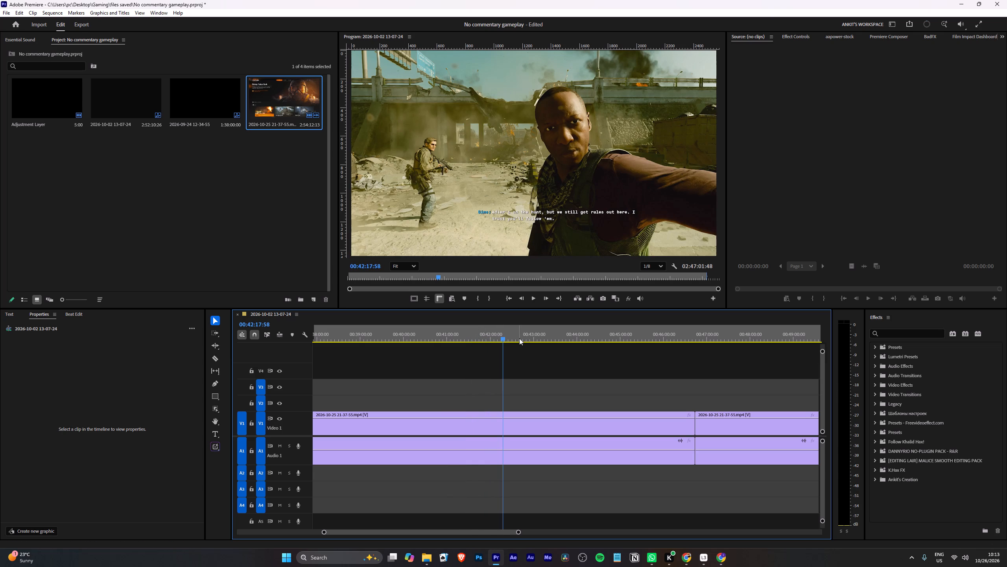
left_click(518, 338)
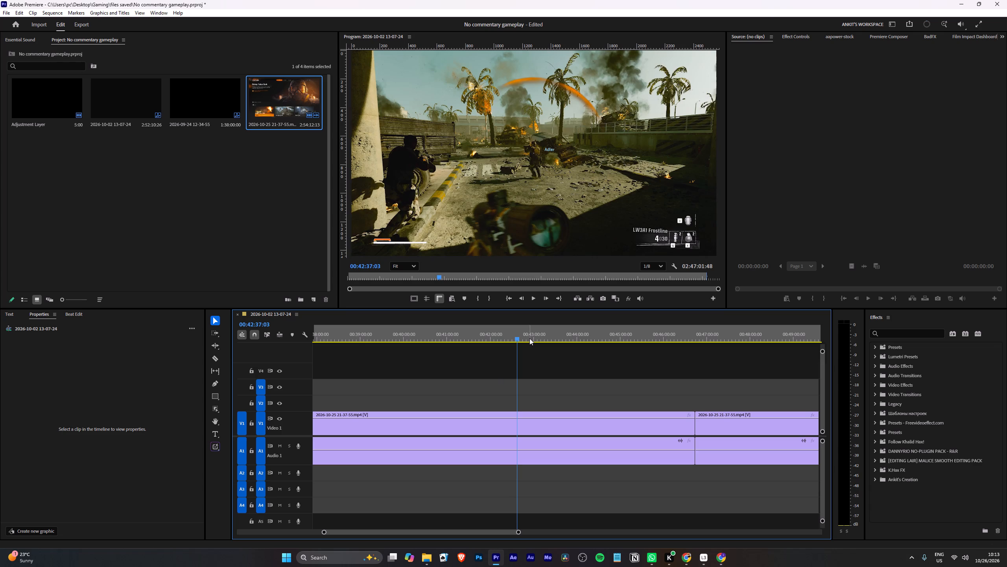
key("l")
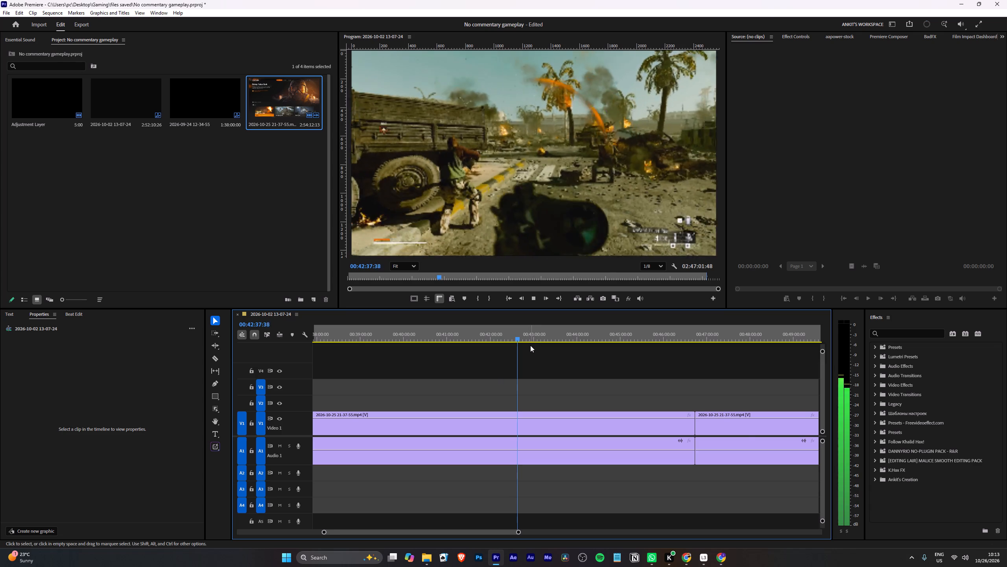
scroll(539, 348, "up", 6, "alt")
scroll(503, 335, "up", 2, "alt")
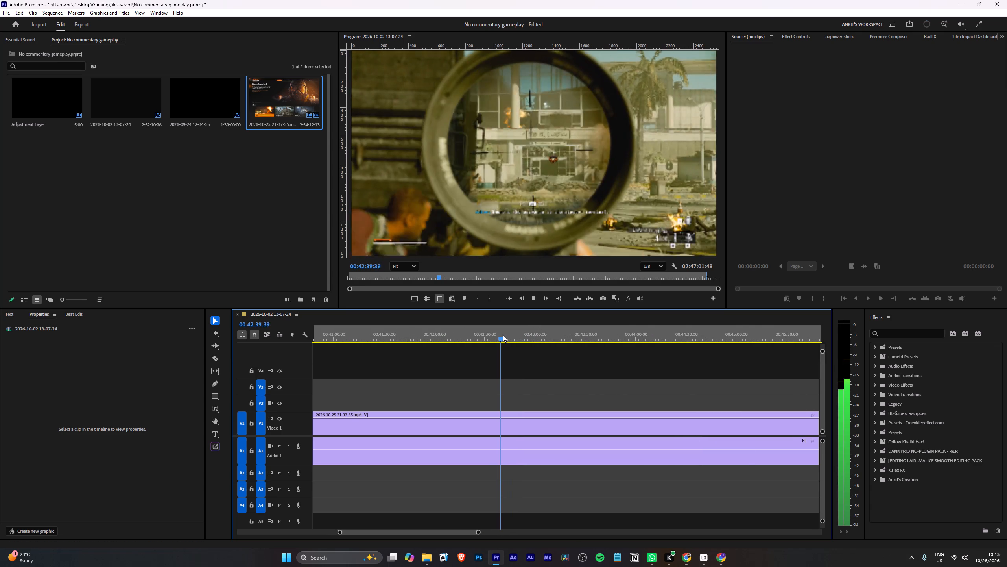
type("ll")
key("space")
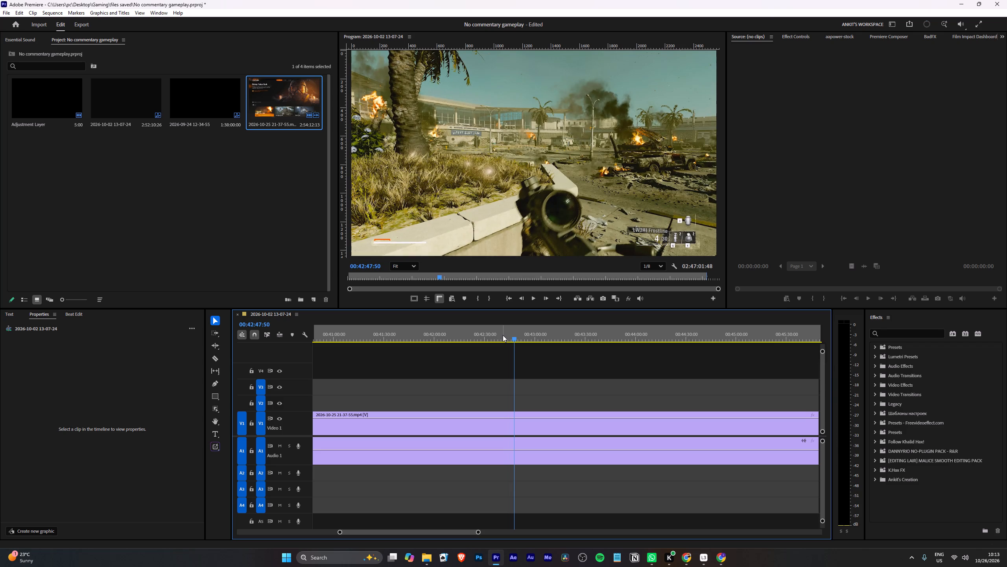
Ripple-trim away the footage from 00:42:46:40, beside the burning truck, up to the 00:46:43:53 cut.
left_click(504, 335)
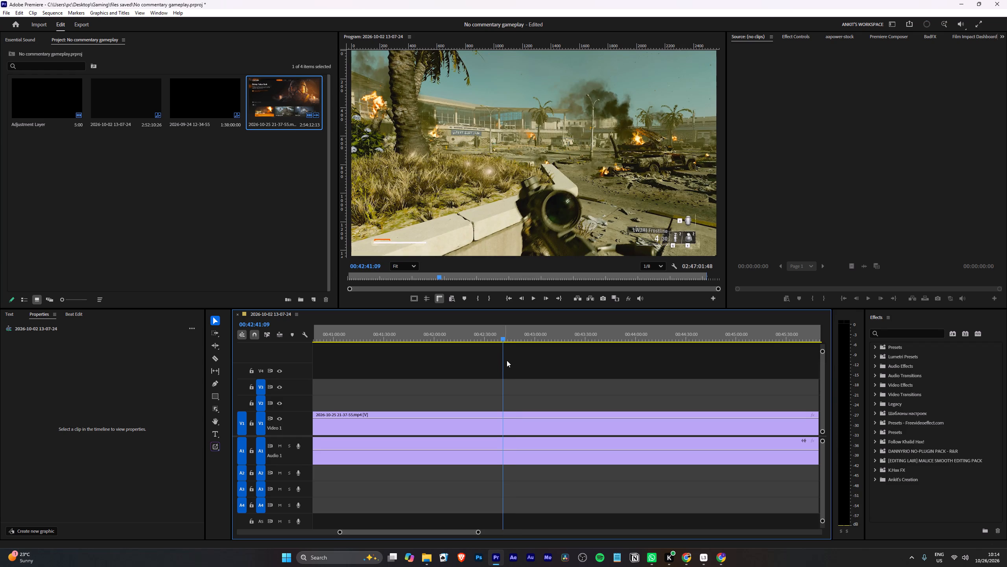
key("space")
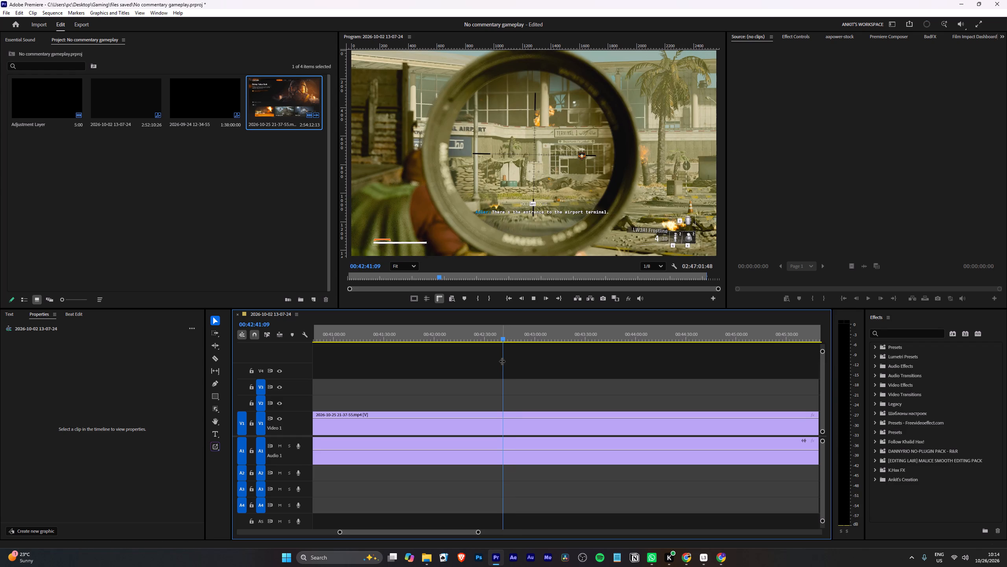
scroll(510, 369, "up", 9, "alt")
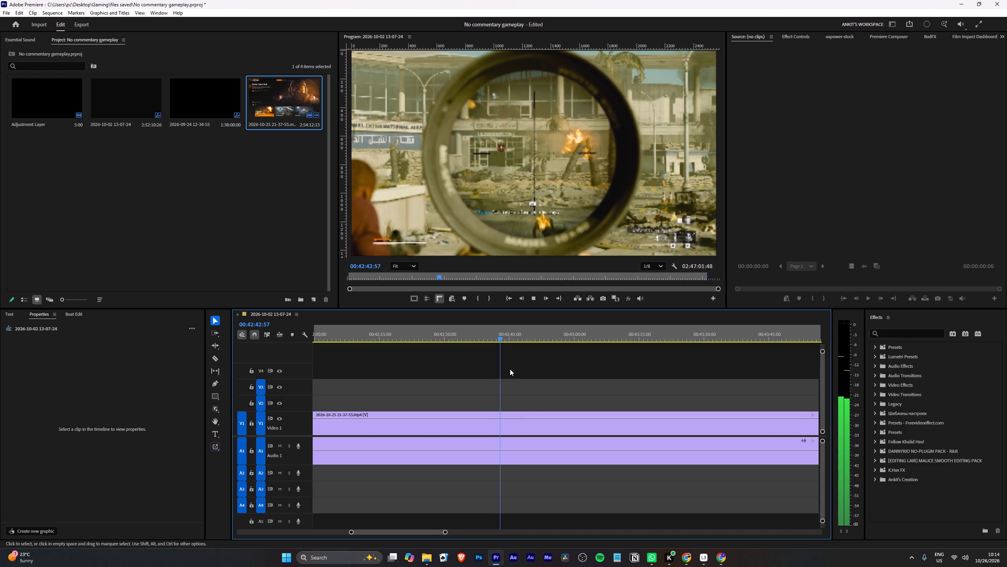
scroll(510, 369, "up", 2, "alt")
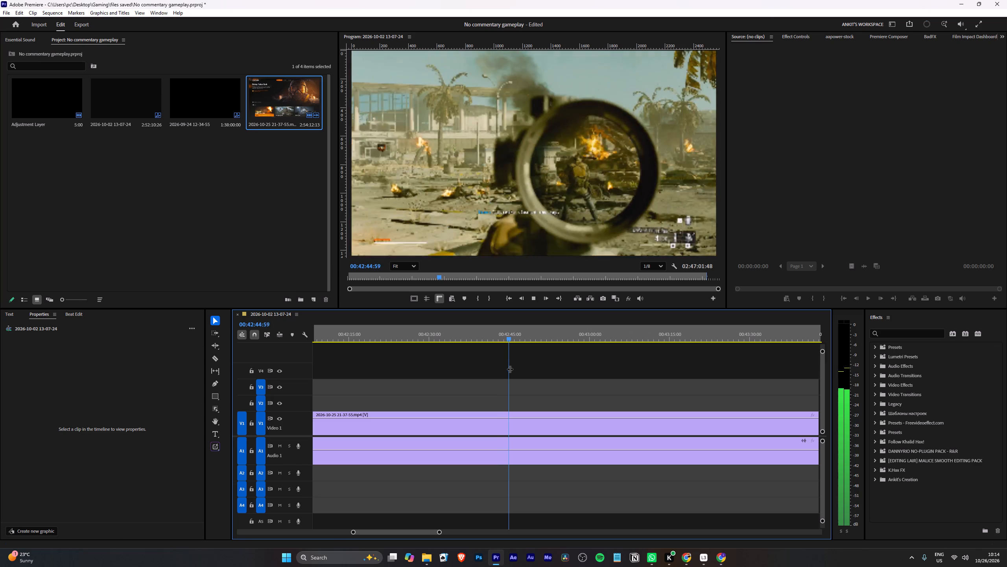
key("space")
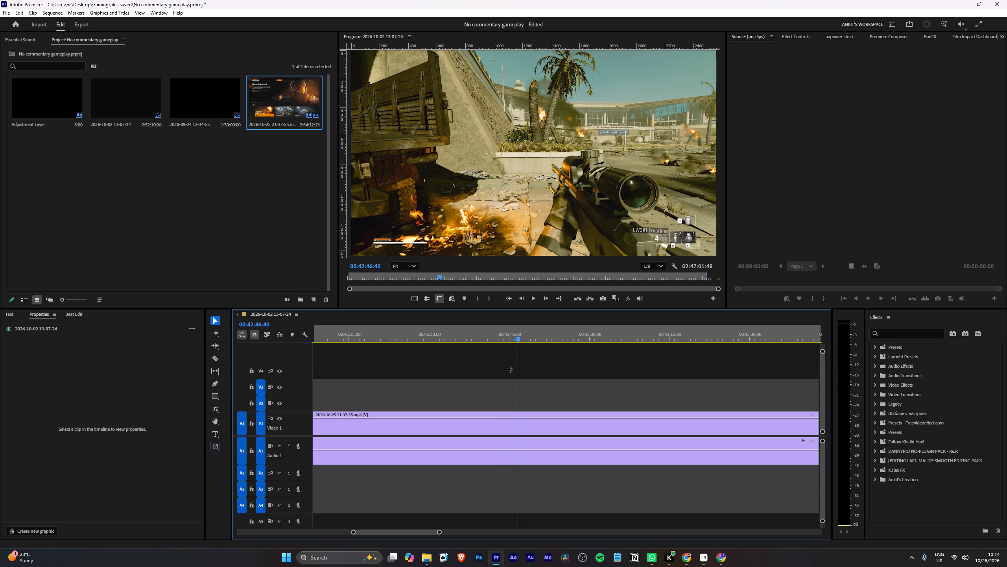
key("e")
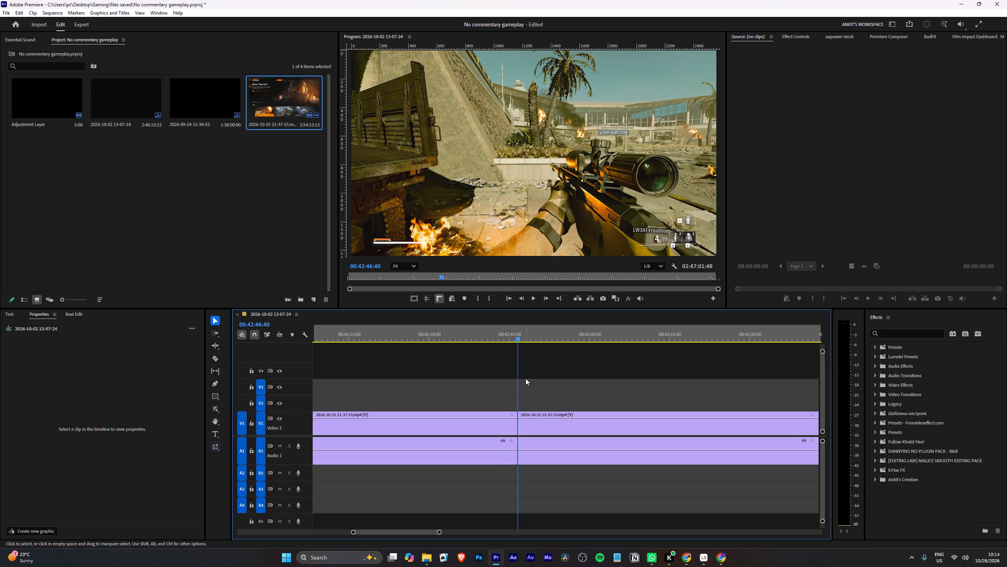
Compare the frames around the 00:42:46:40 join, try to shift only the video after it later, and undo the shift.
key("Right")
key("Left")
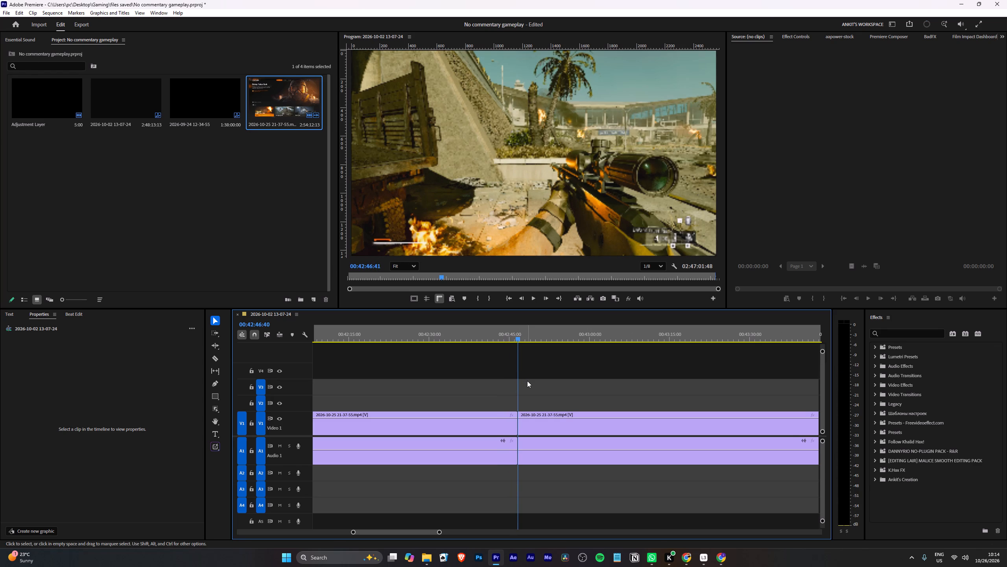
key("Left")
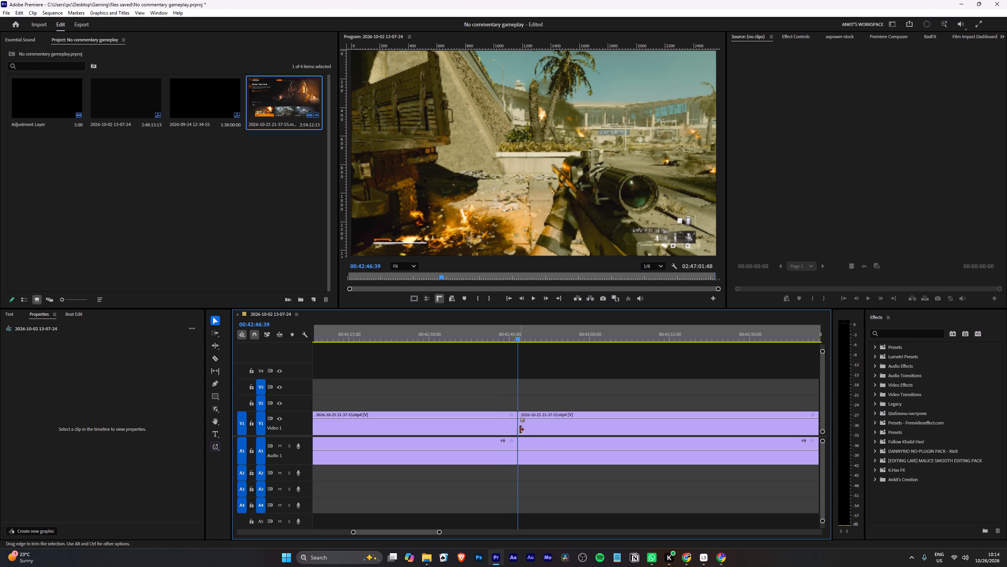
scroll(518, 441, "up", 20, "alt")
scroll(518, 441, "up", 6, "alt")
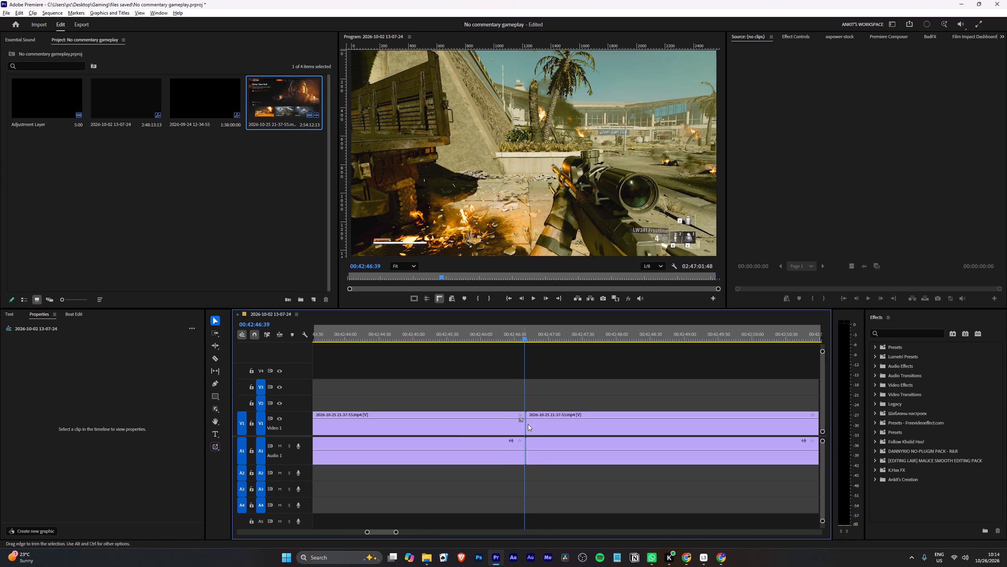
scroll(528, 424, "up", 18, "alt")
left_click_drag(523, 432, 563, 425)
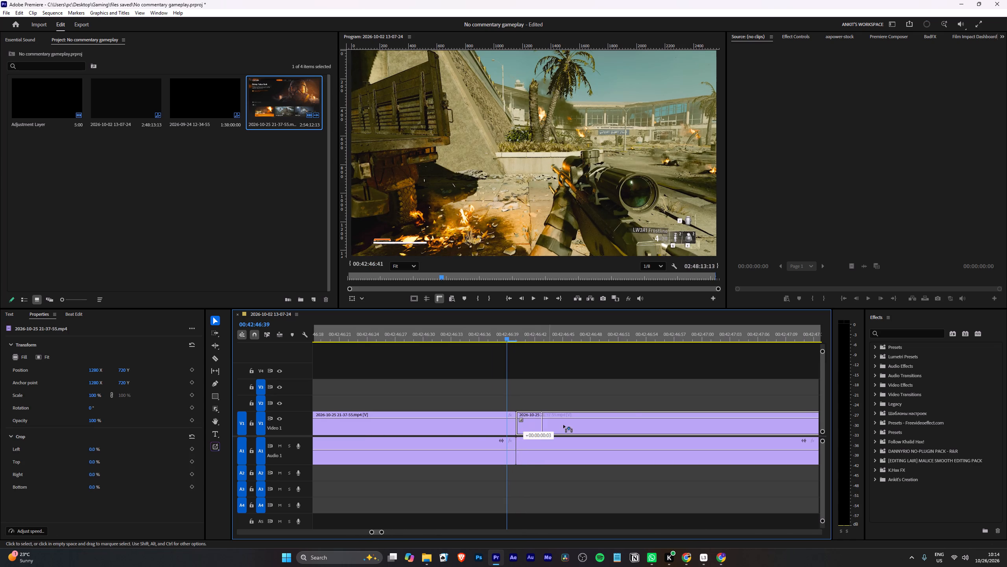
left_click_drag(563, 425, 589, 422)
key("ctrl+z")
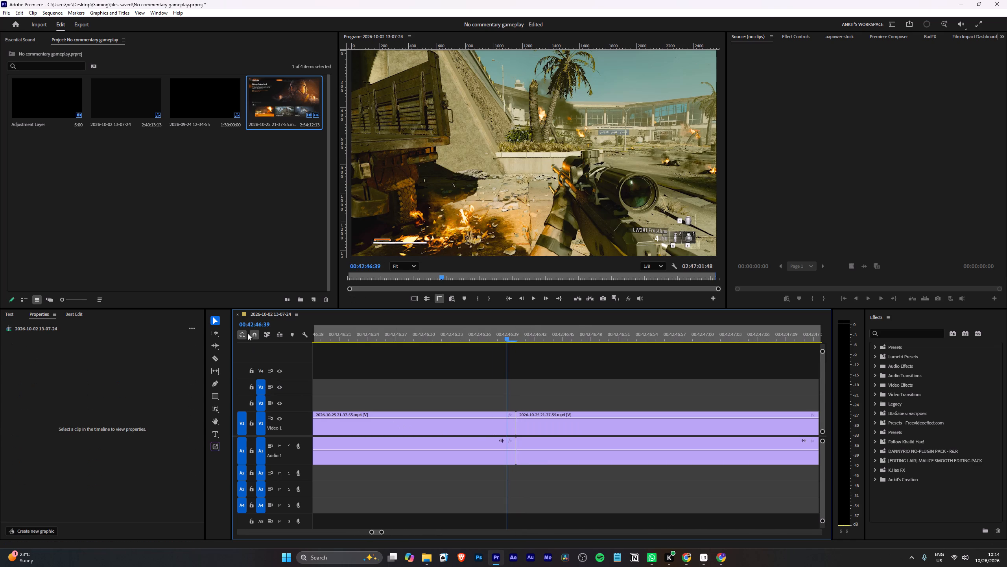
Turn on Linked Selection and move the video and audio after the join 13 frames later.
left_click(265, 334)
left_click_drag(544, 389, 582, 487)
left_click_drag(562, 429, 686, 430)
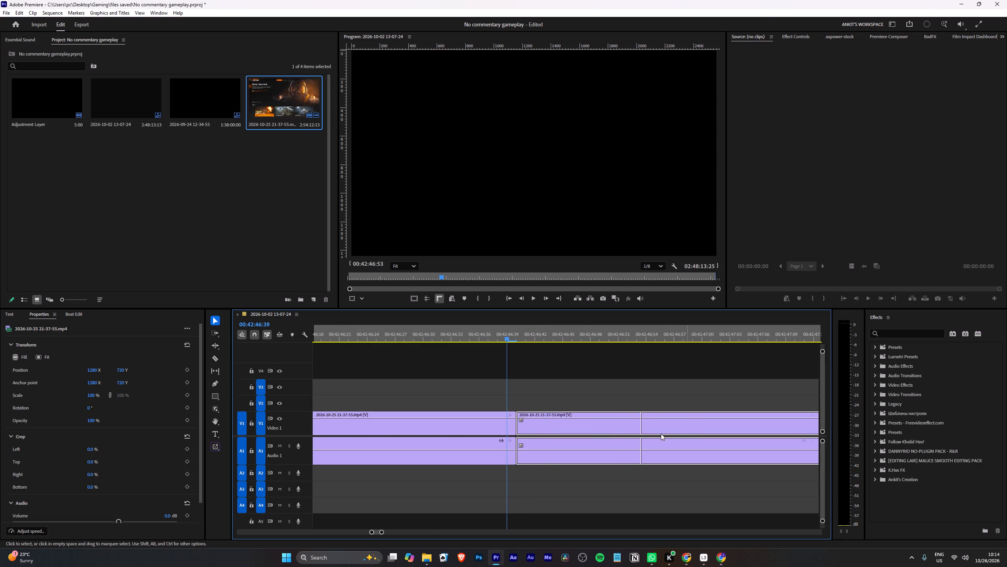
Extend the earlier clip three frames to 00:42:46:43 and move the later clip back against it to close the gap.
left_click(555, 419)
left_click_drag(518, 430, 548, 427)
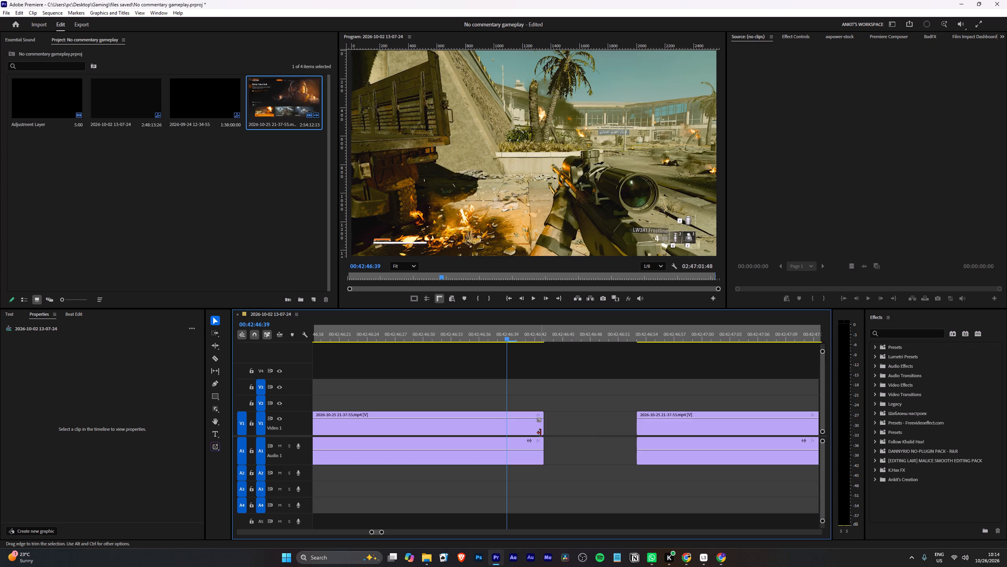
left_click_drag(509, 339, 527, 337)
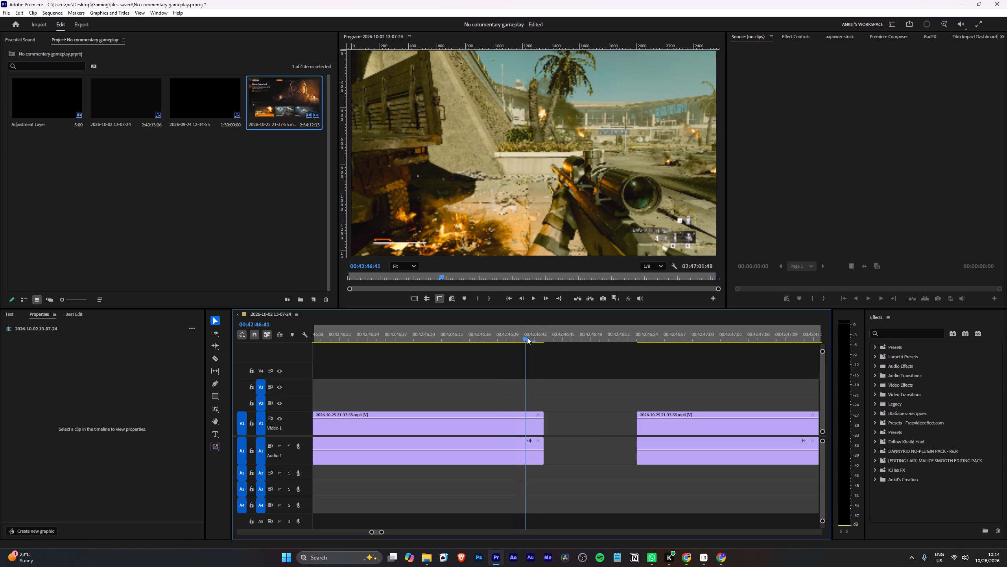
left_click_drag(527, 337, 537, 339)
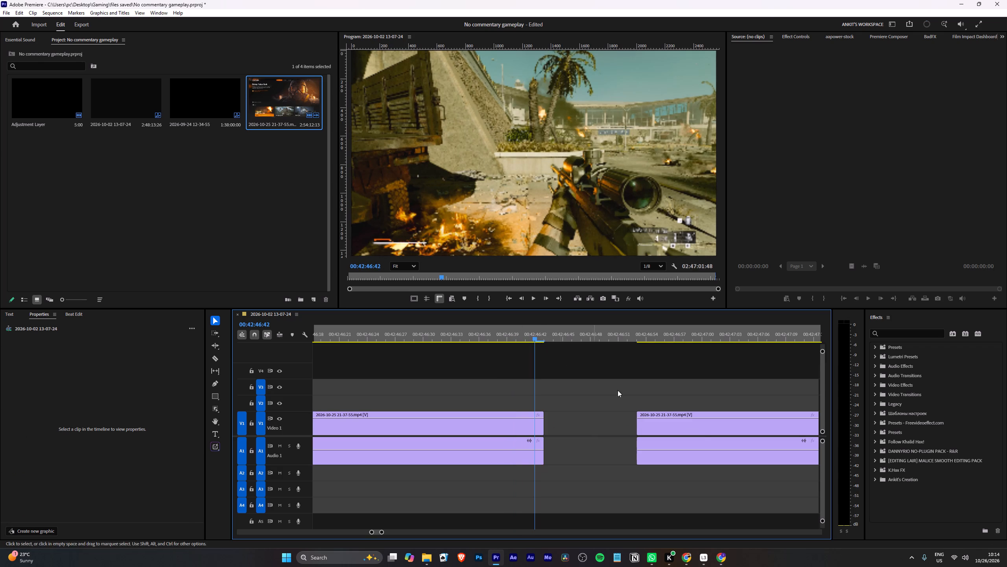
left_click_drag(675, 429, 578, 432)
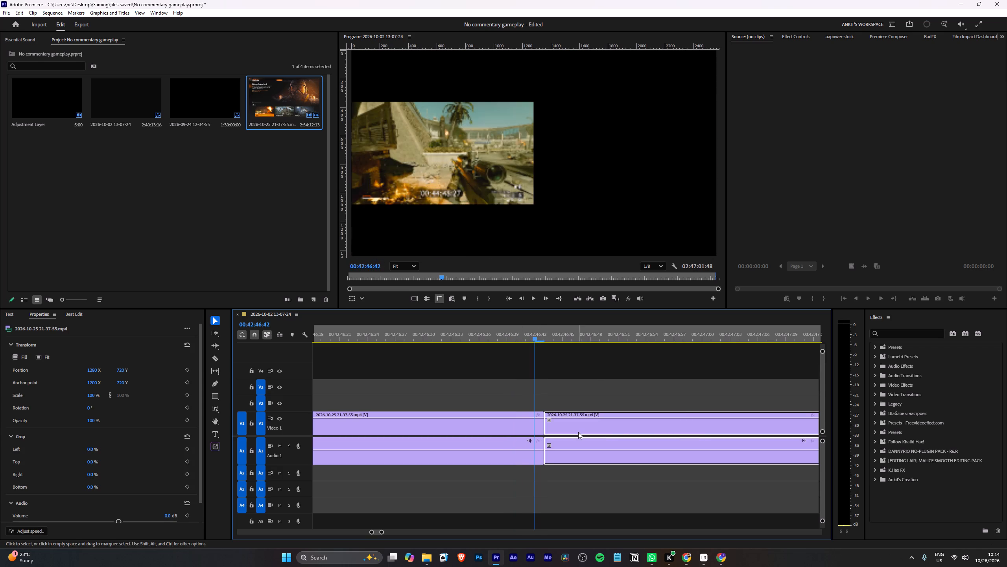
key("Right")
key("Left")
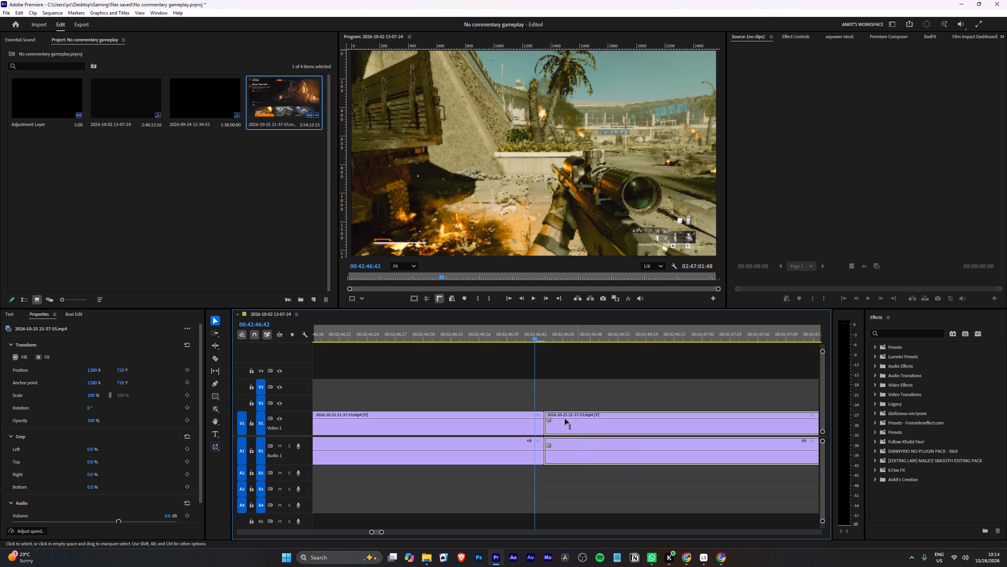
Add a Cross Dissolve a few frames long, centred on the video join at 00:42:46:43.
left_click_drag(551, 422, 563, 415)
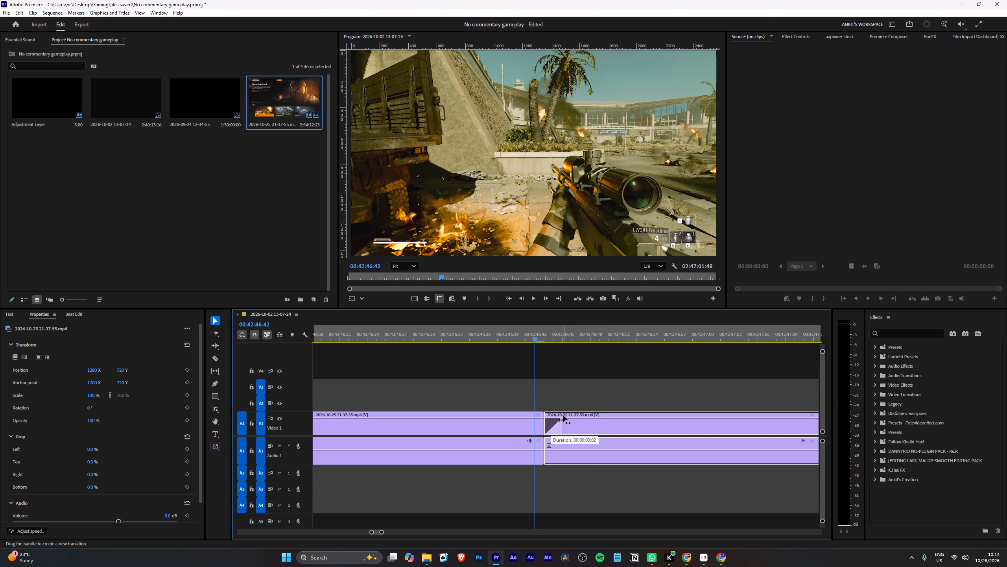
left_click_drag(563, 415, 520, 423)
Play back across the dissolve at 00:42:46:43 and on through the following gameplay to check the join and continue reviewing.
left_click(477, 335)
key("space")
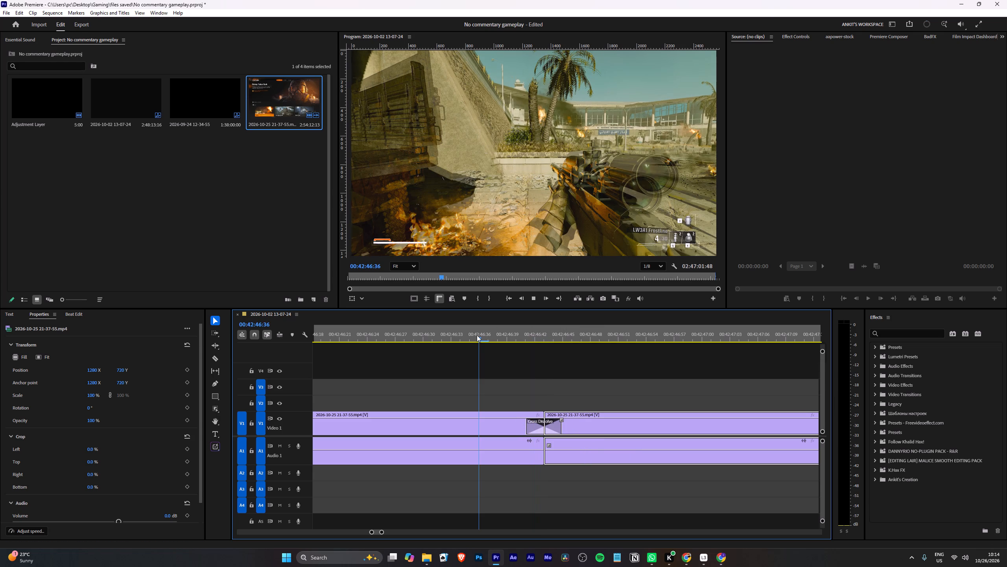
key("space")
key("space")
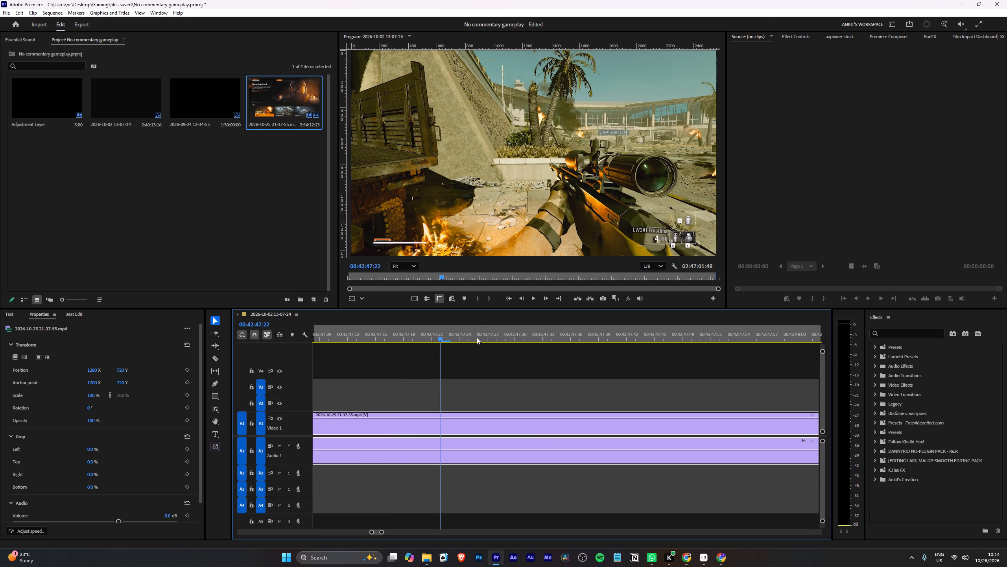
scroll(481, 351, "down", 18, "alt")
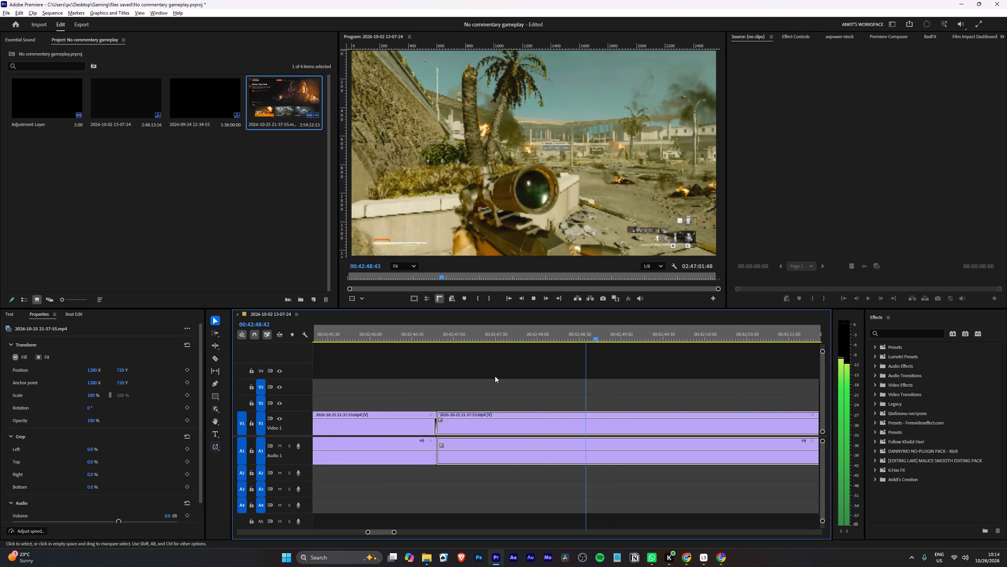
scroll(495, 376, "down", 2, "alt")
key("space")
scroll(506, 395, "down", 4, "alt")
left_click(479, 389)
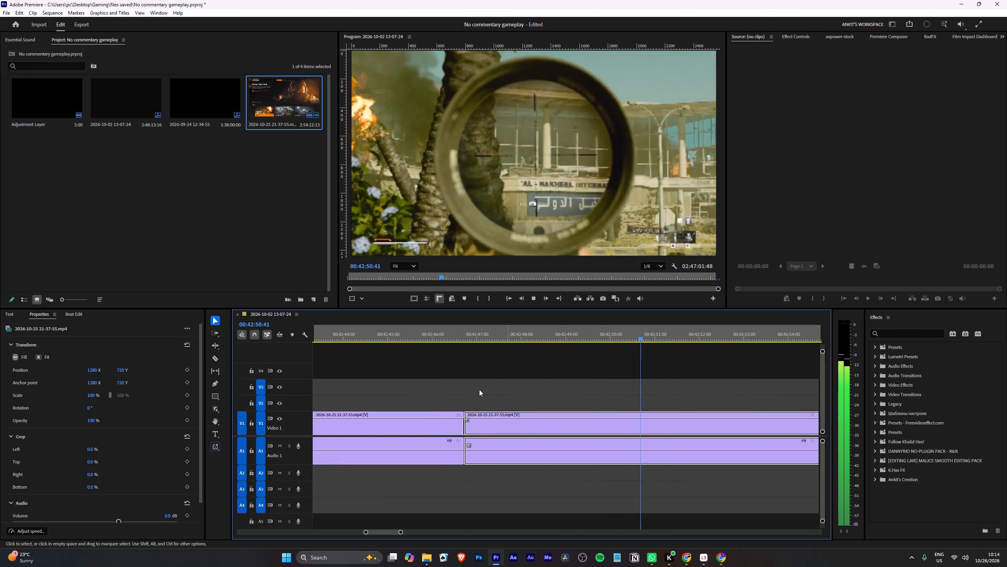
left_click(482, 385)
scroll(467, 428, "up", 4, "alt")
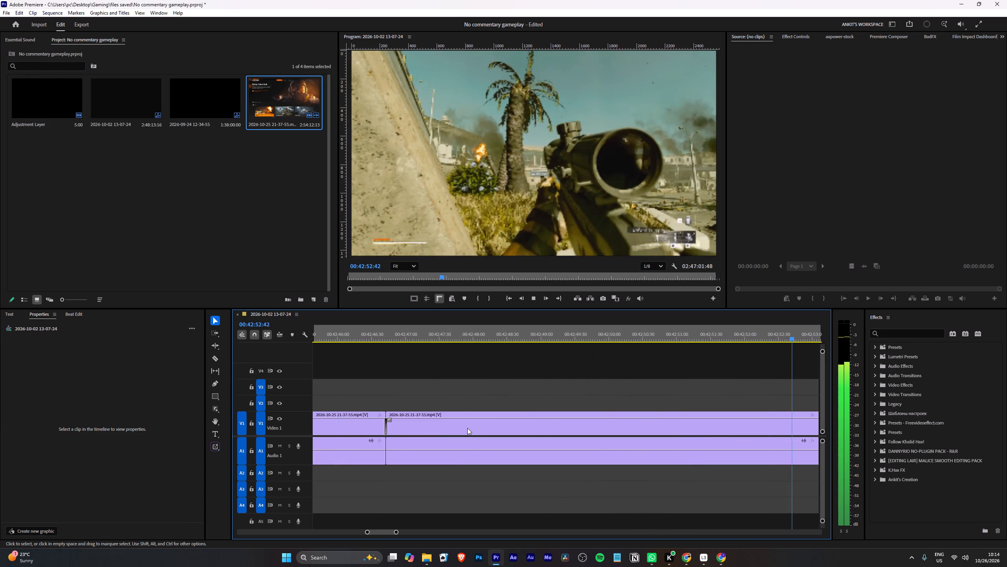
key("l")
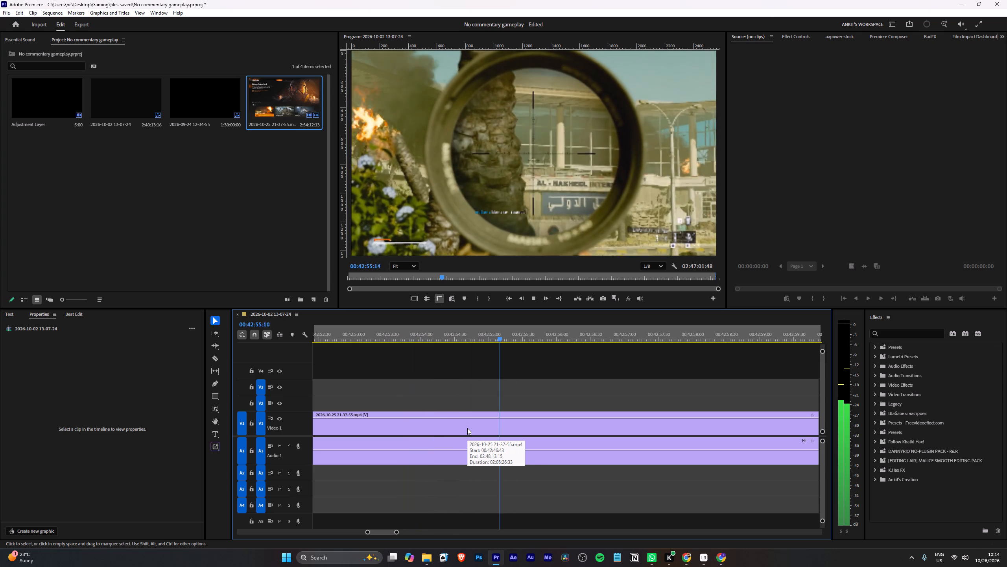
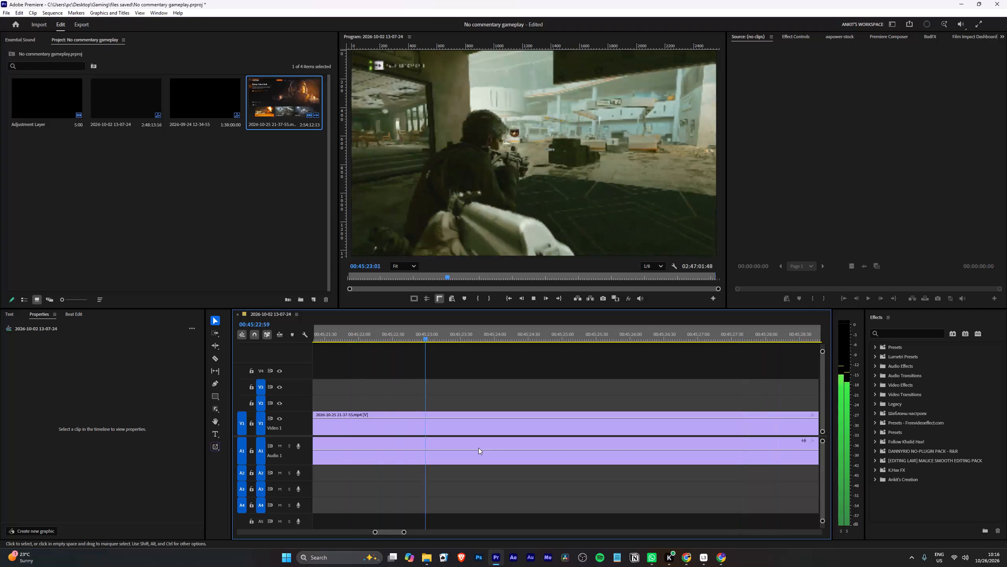
Review the gameplay from about 00:45:23 onward at faster playback speed, looking for failed attempts or reloads to cut.
key("l")
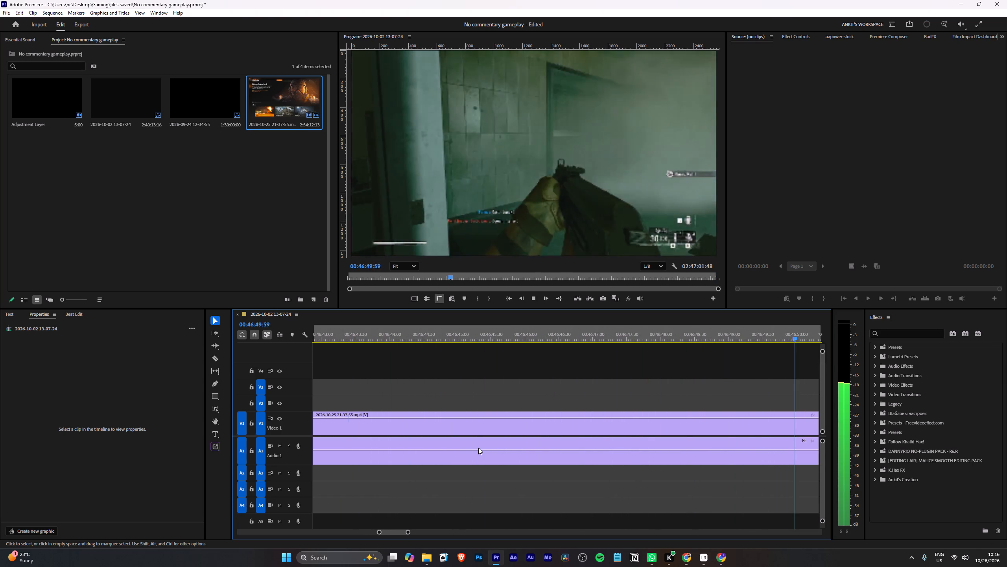
scroll(478, 464, "down", 8, "alt")
scroll(478, 464, "down", 4)
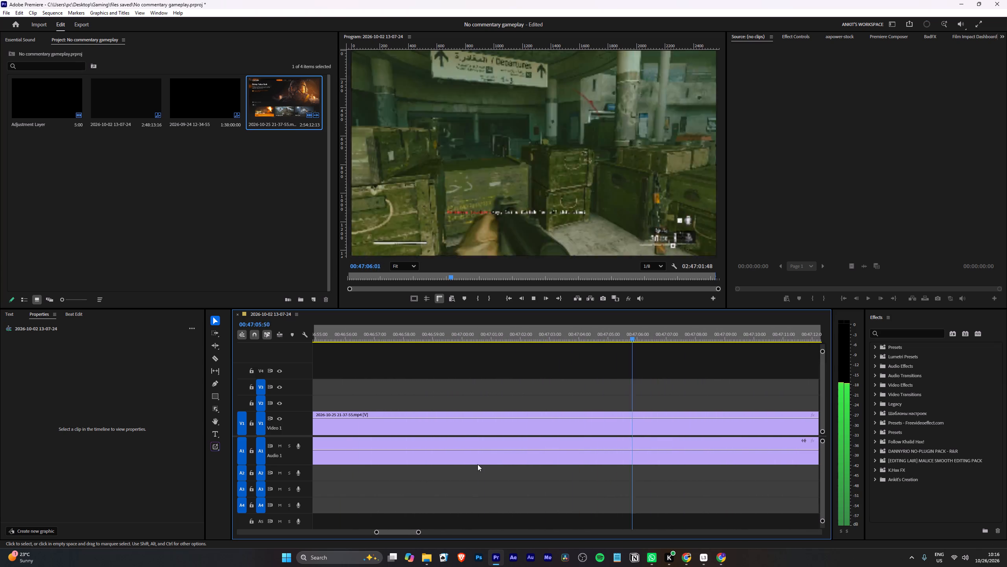
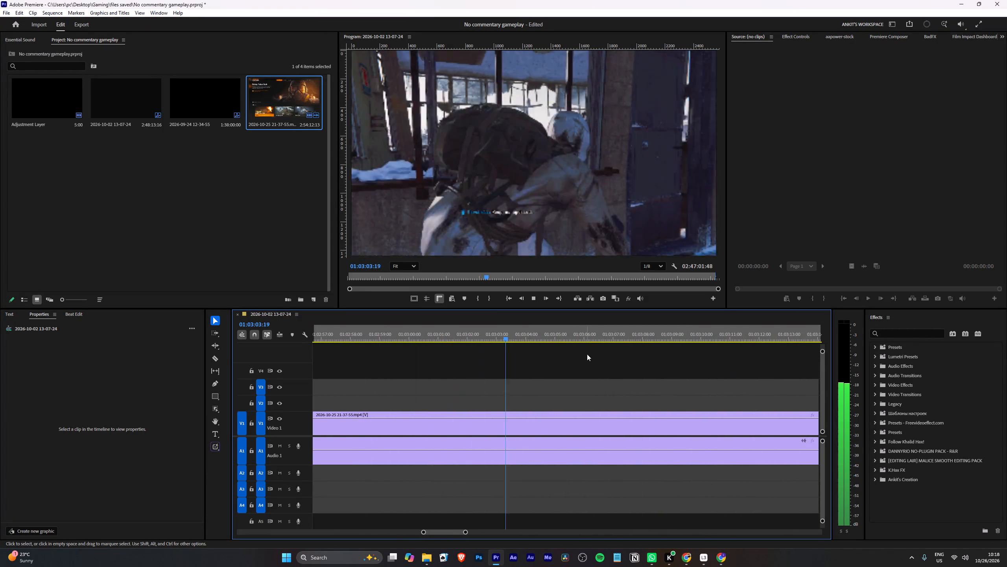
Split the gameplay clip's video and audio at 01:03:21:44, where the Under the Radar pause menu starts to appear.
scroll(540, 371, "down", 2, "alt")
scroll(538, 374, "down", 2)
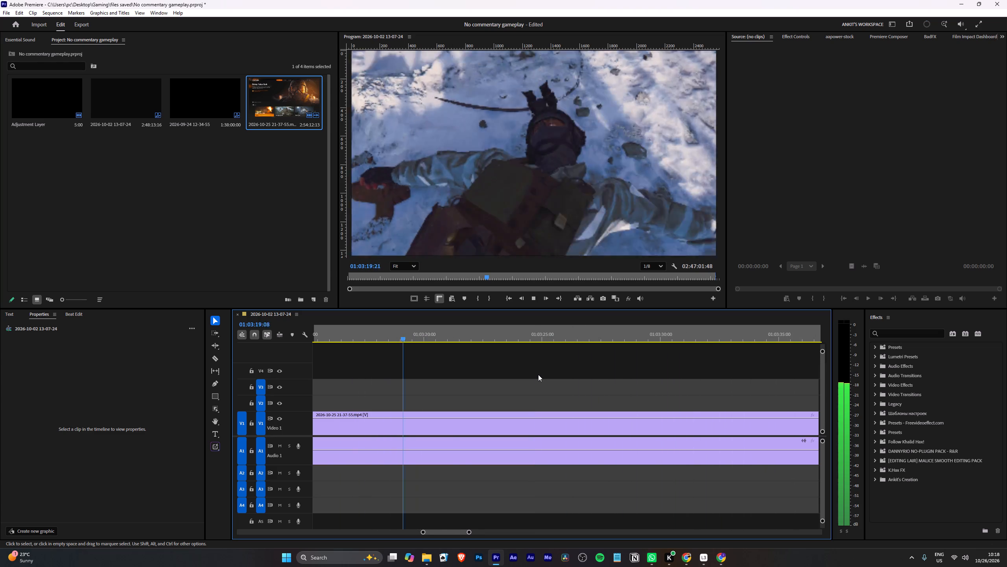
key("space")
left_click(534, 334)
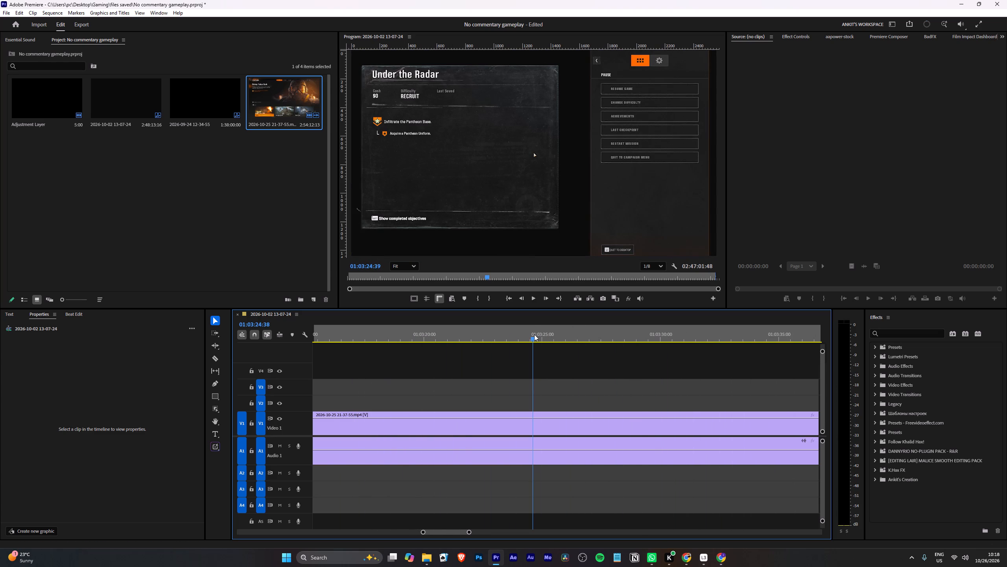
key("space")
key("space")
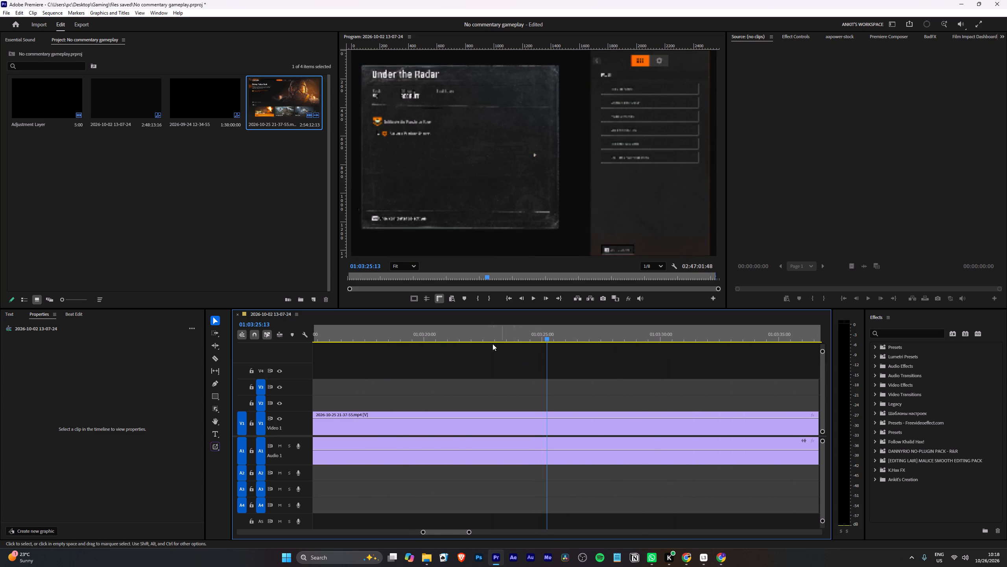
left_click_drag(487, 345, 418, 337)
left_click(390, 326)
left_click(354, 327)
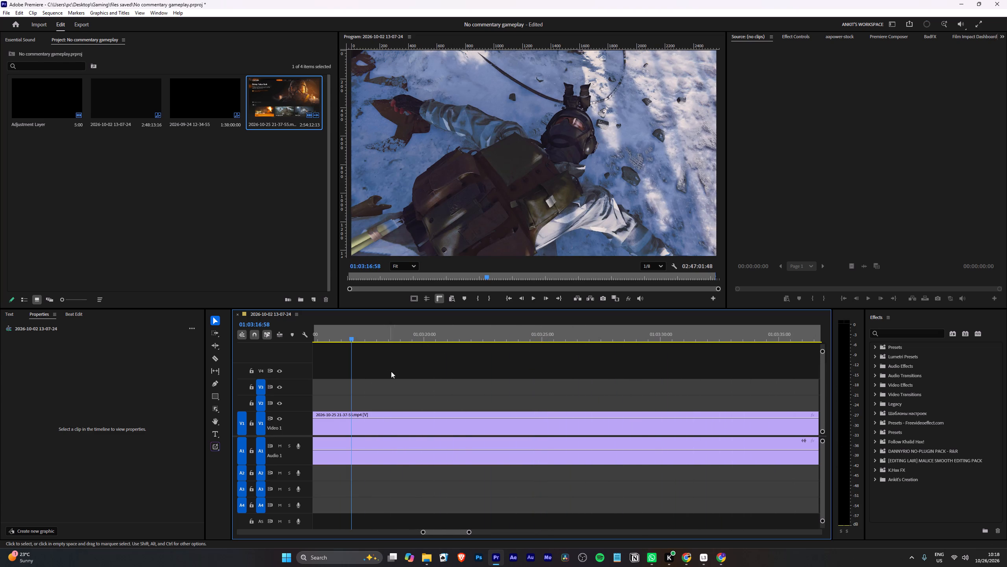
key("space")
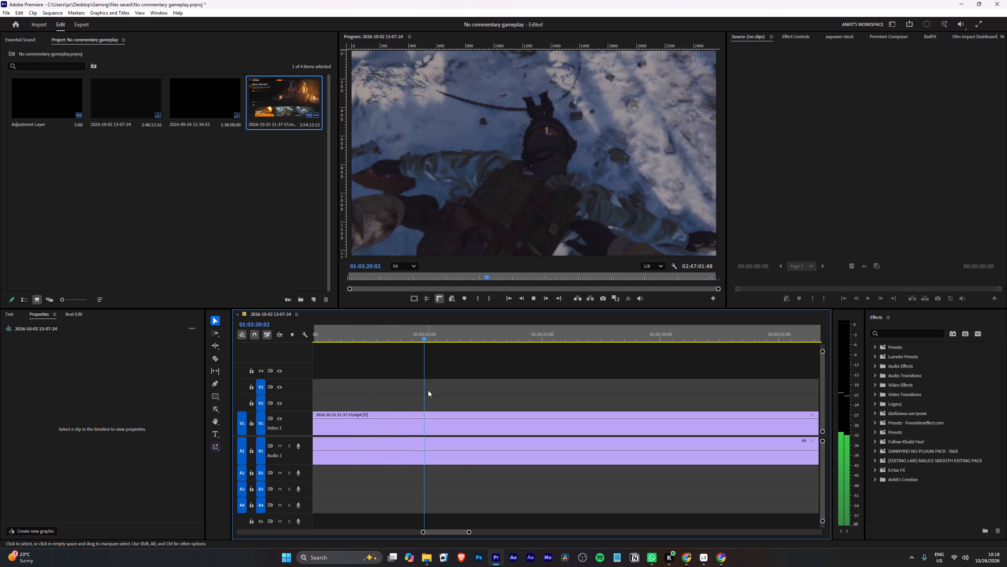
scroll(430, 382, "up", 7, "alt")
key("space")
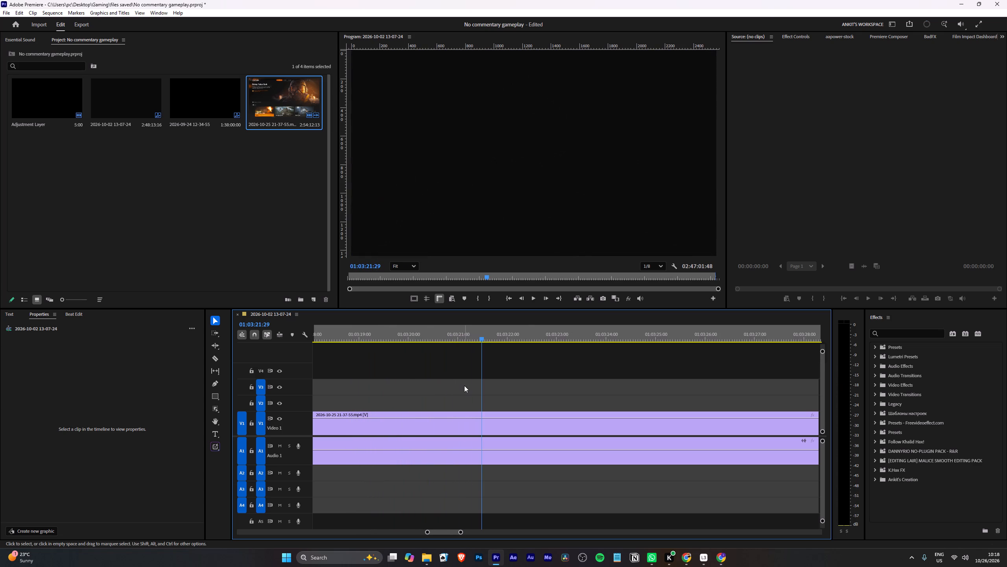
key("Right")
key("Right")
key("Right")
key("Right")
key("Right")
key("Right")
key("Right")
key("Right")
key("Right")
key("Right")
key("Right")
key("Right")
key("Right")
key("Right")
key("Right")
key("Right")
key("Right")
key("Right")
key("Right")
key("Right")
key("Right")
key("Right")
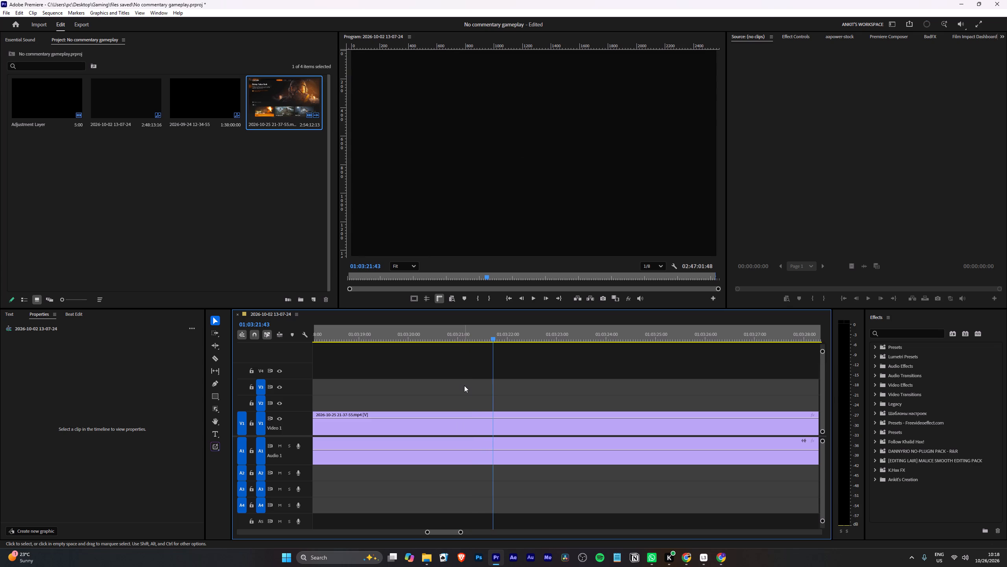
key("Left")
key("Left")
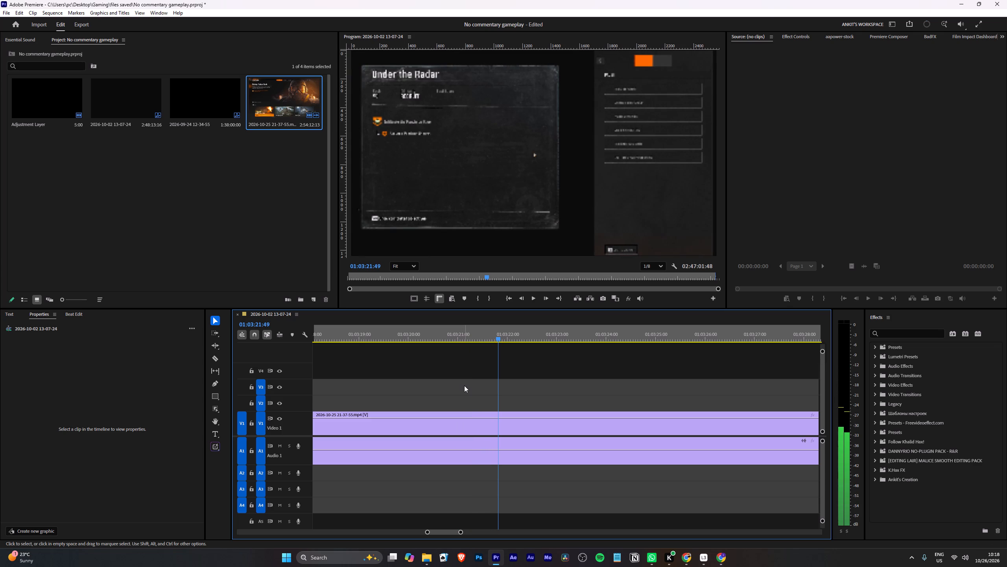
key("Left")
key("Left")
key("Left")
key("Left")
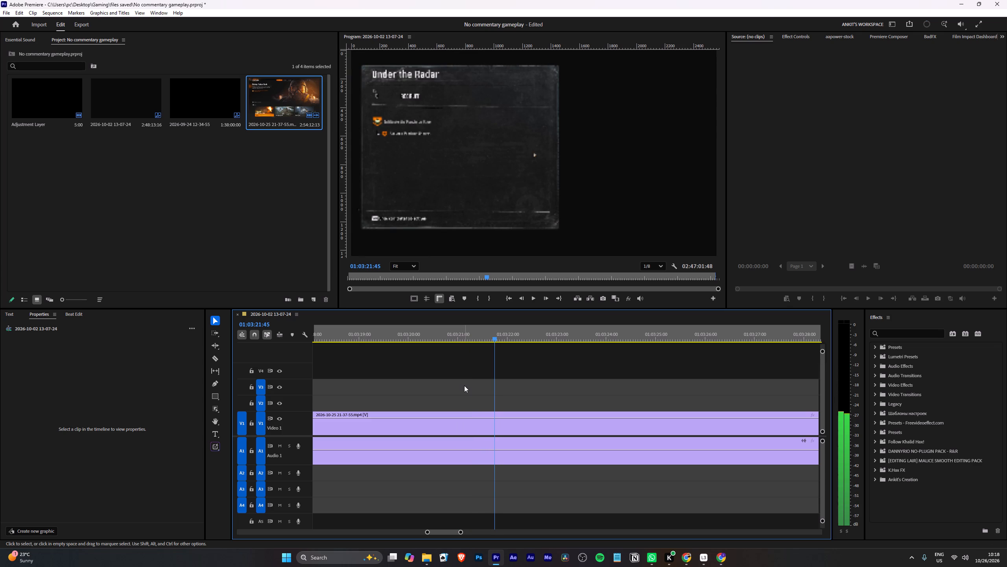
key("Left")
key("Left")
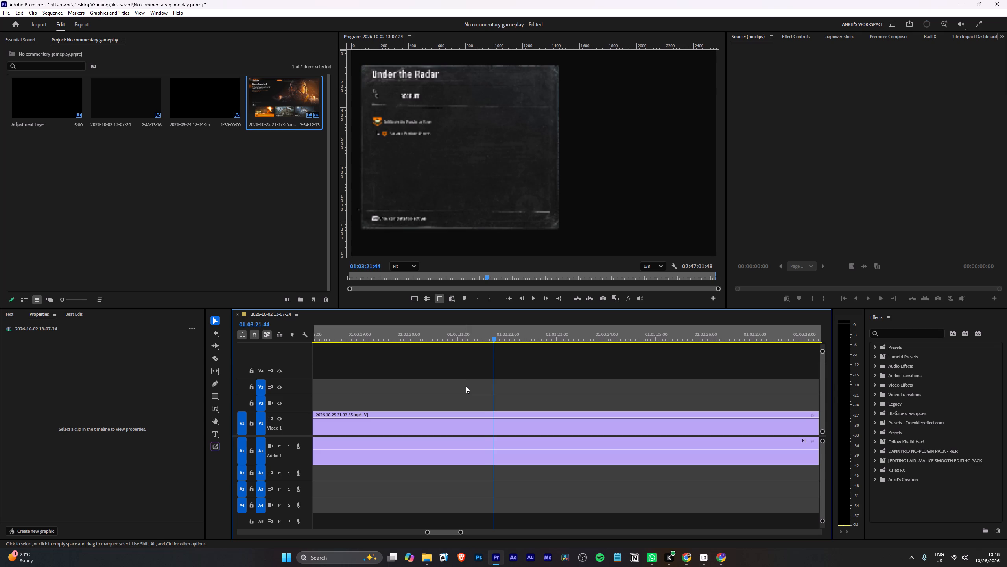
type("w")
Ripple-trim the paused section after the split, removing everything from 01:03:21:44 up to 01:04:04:14 where the pause menu closes.
key("space")
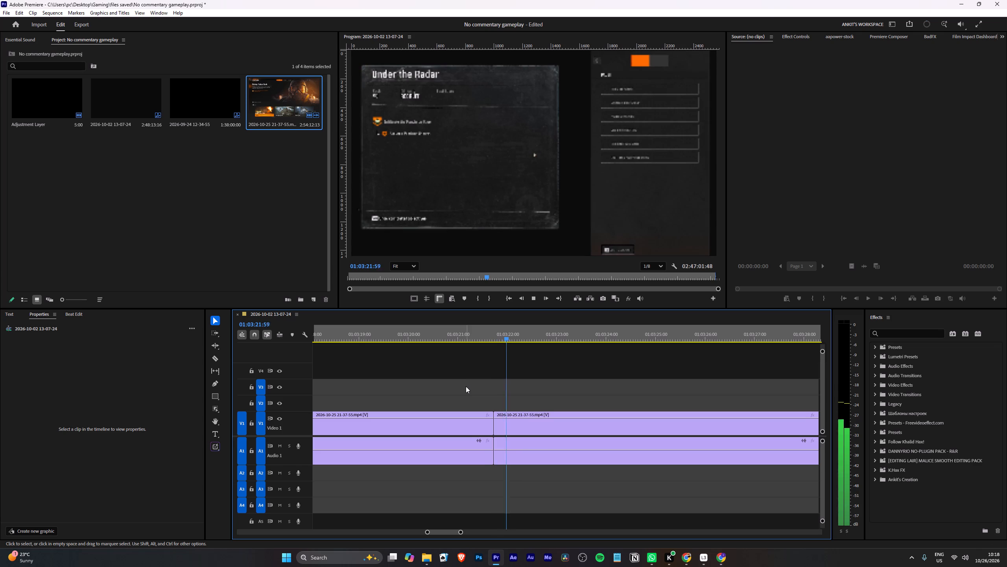
type("ll")
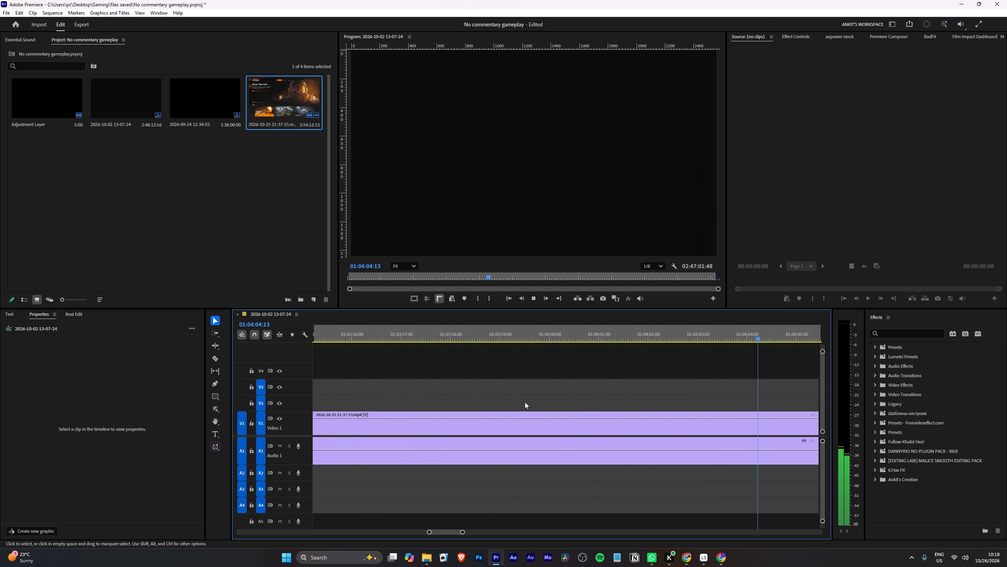
key("space")
key("Left")
key("Left")
key("Left")
key("Left")
key("Left")
key("Left")
key("Left")
key("Left")
key("Left")
key("Left")
key("Left")
key("Left")
key("Left")
key("Left")
key("Left")
key("Left")
key("Left")
key("Left")
key("Left")
key("Left")
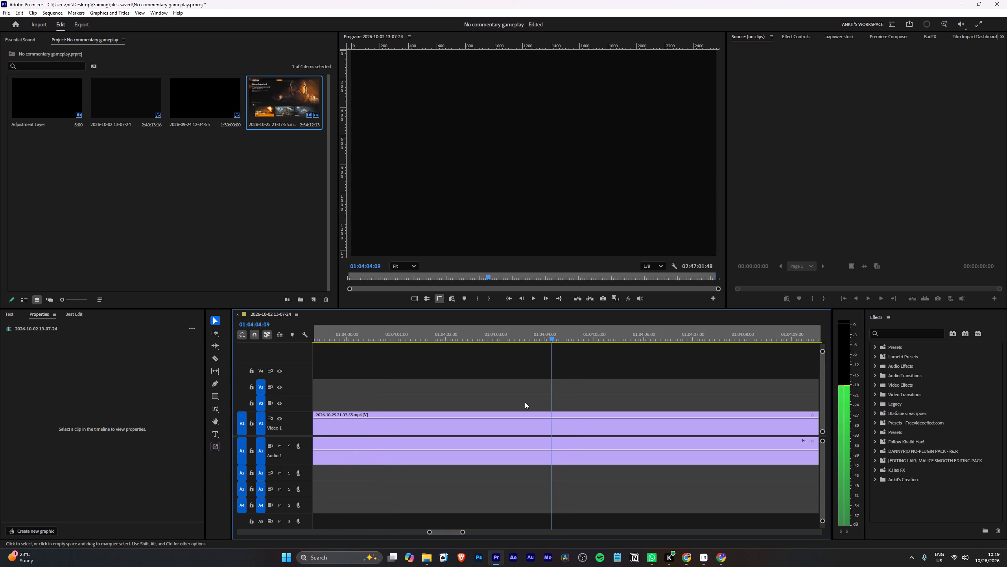
key("Right")
key("Right")
key("Right")
key("Right")
key("Right")
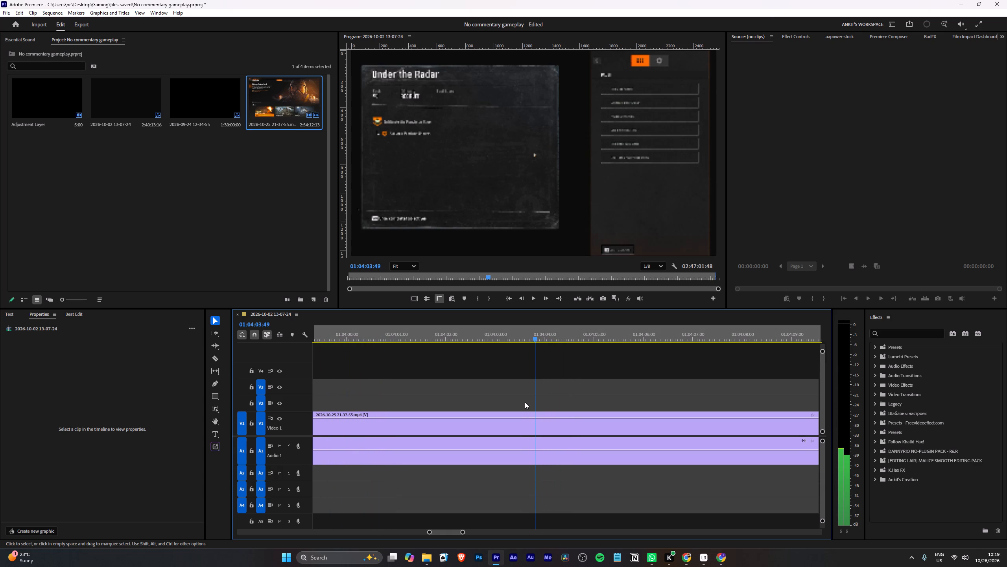
key("Right")
key("Right")
key("Right")
key("Right")
key("Right")
key("Right")
key("Right")
key("Right")
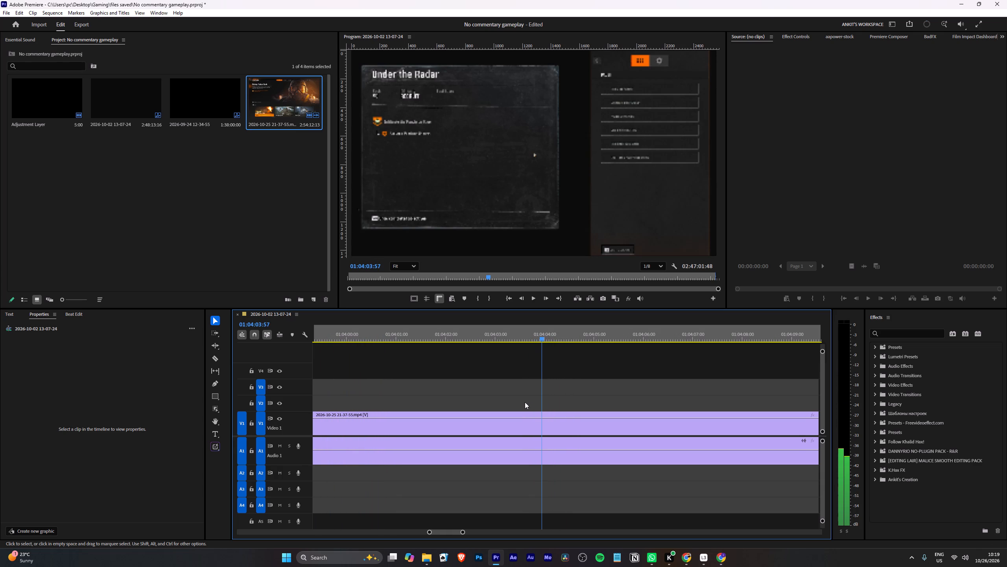
key("Right")
key("Right")
key("Right")
key("Right")
key("Right")
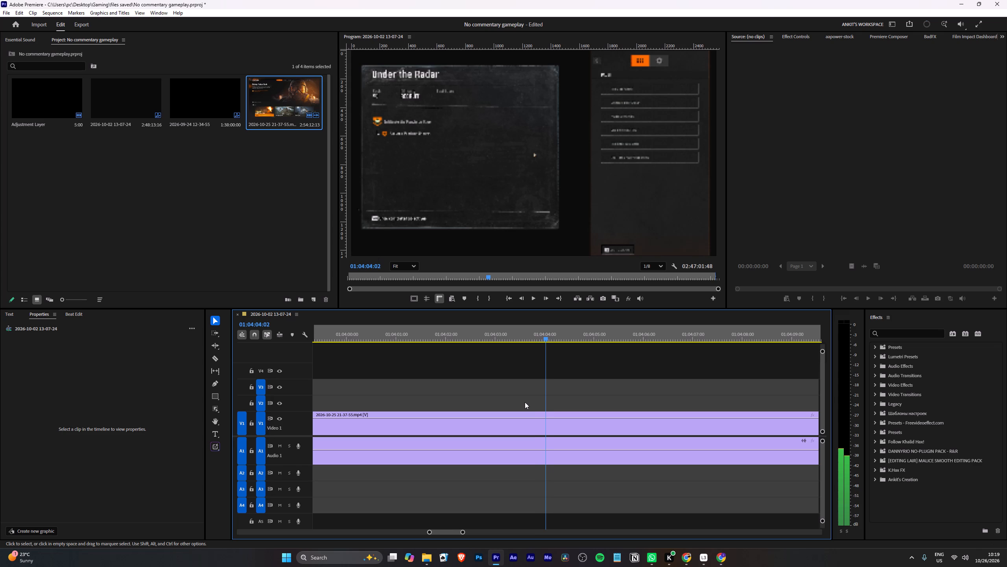
key("Right")
key("Right")
key("Right")
key("Right")
key("Right")
key("Right")
key("Right")
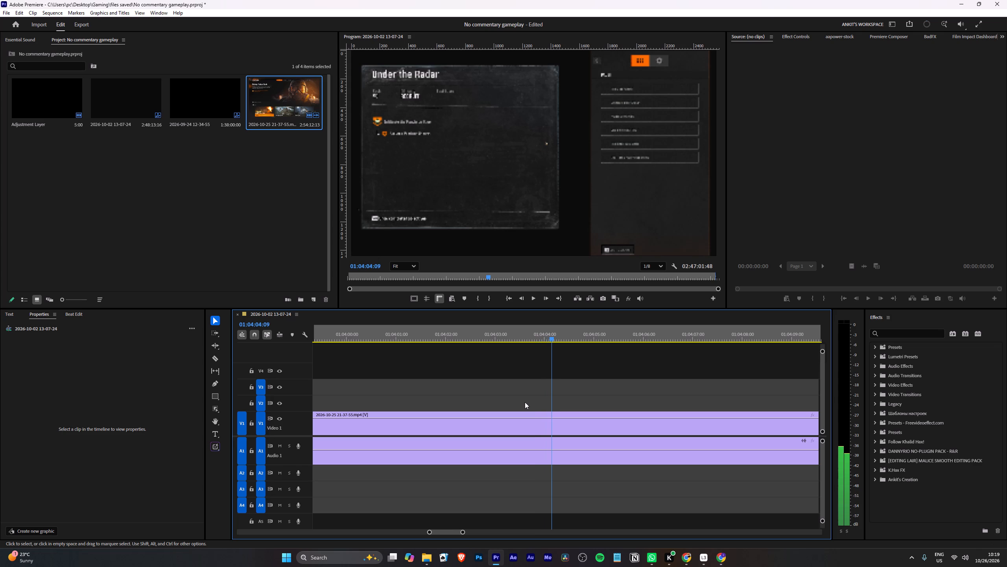
key("Right")
key("Right")
key("Right")
key("Right")
key("Right")
key("Right")
key("Right")
key("Right")
key("Right")
key("Right")
key("Right")
key("Left")
key("Left")
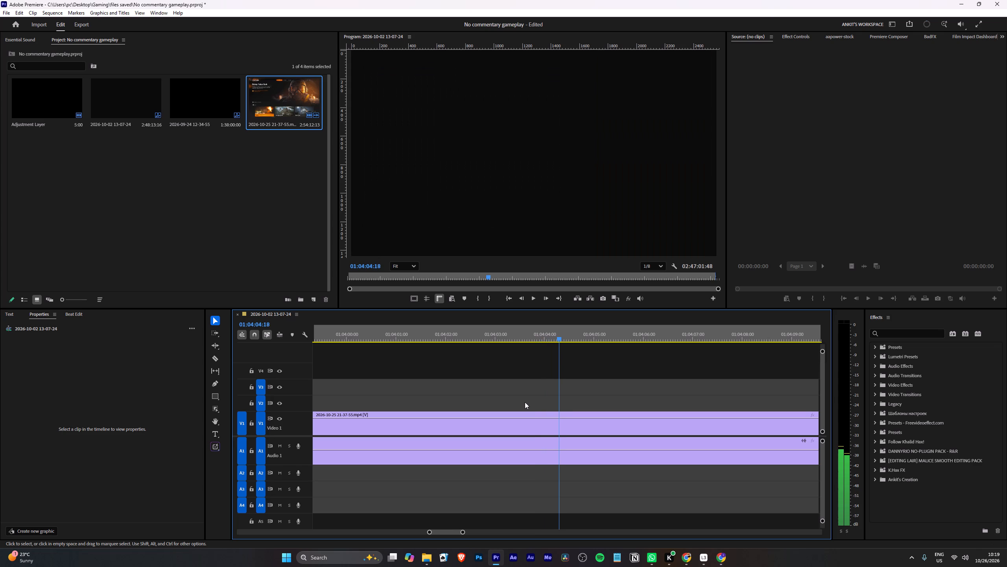
key("Left")
key("Left")
key("Left")
key("Left")
key("Left")
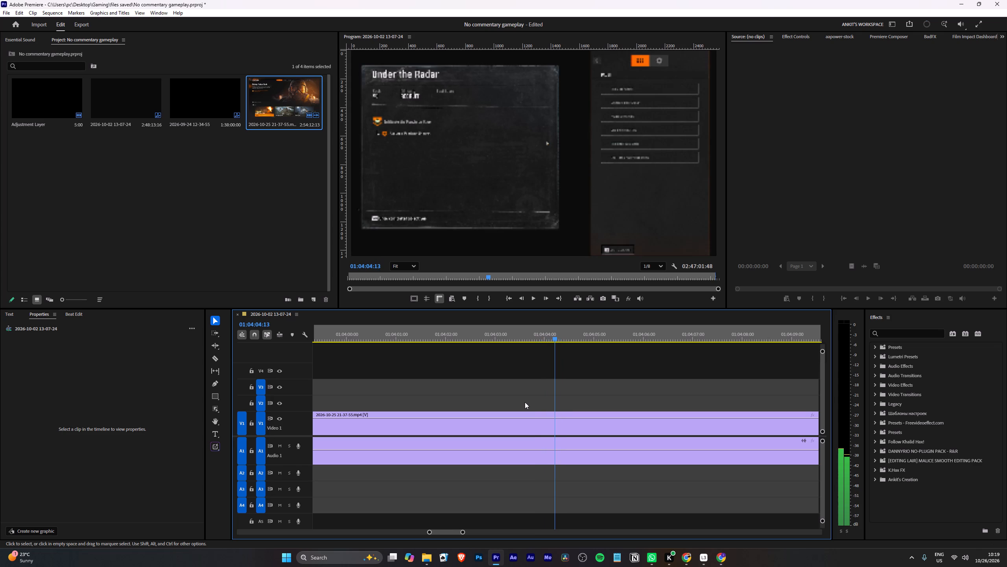
key("Right")
type("q")
Split the gameplay clip's video and audio at 01:04:08:03, where the second Under the Radar pause menu begins to appear.
key("space")
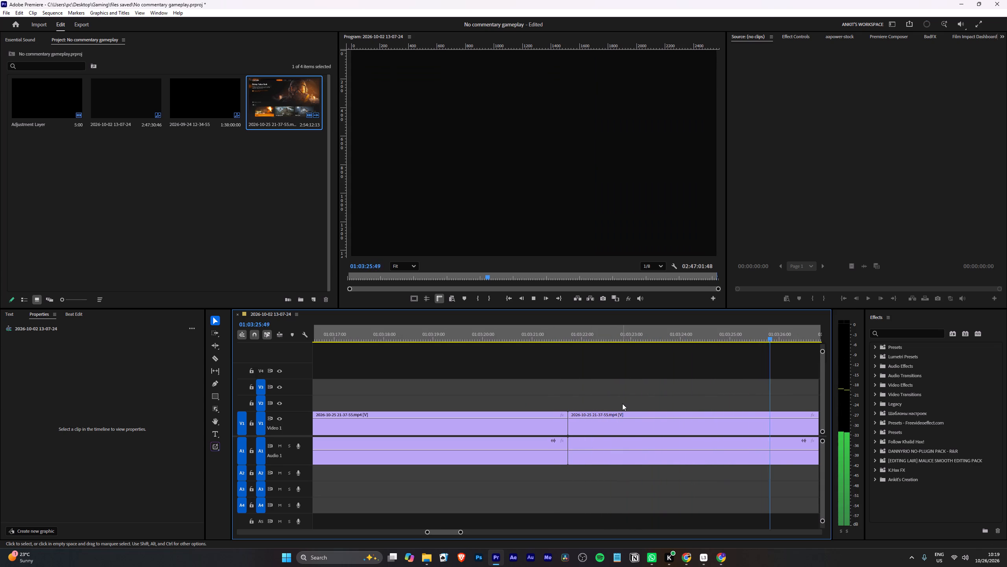
key("l")
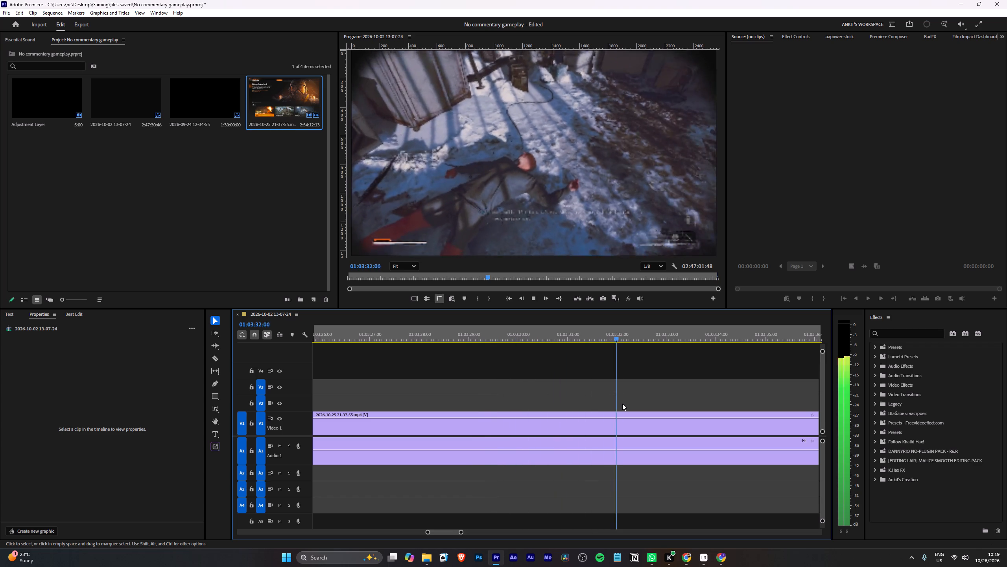
key("l")
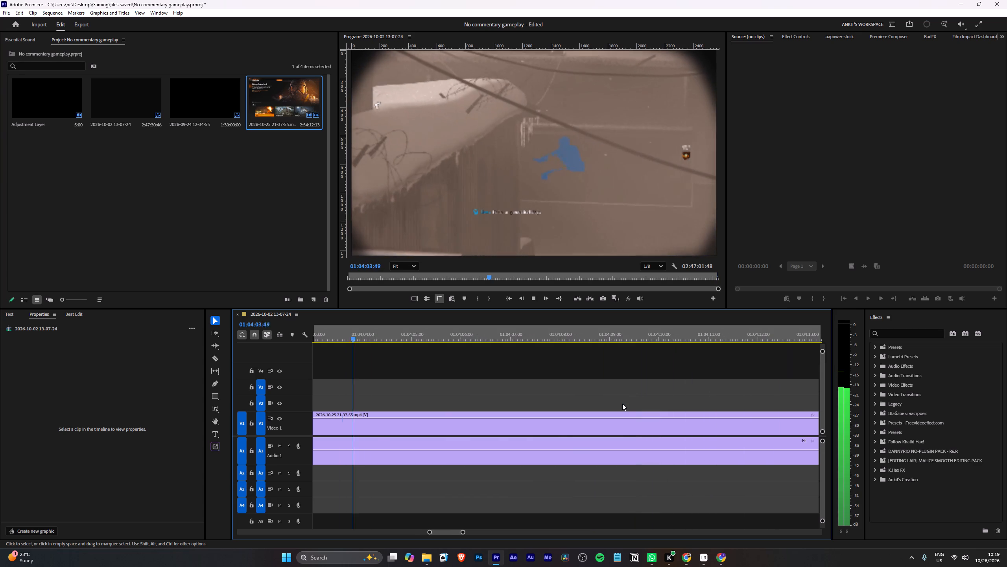
key("space")
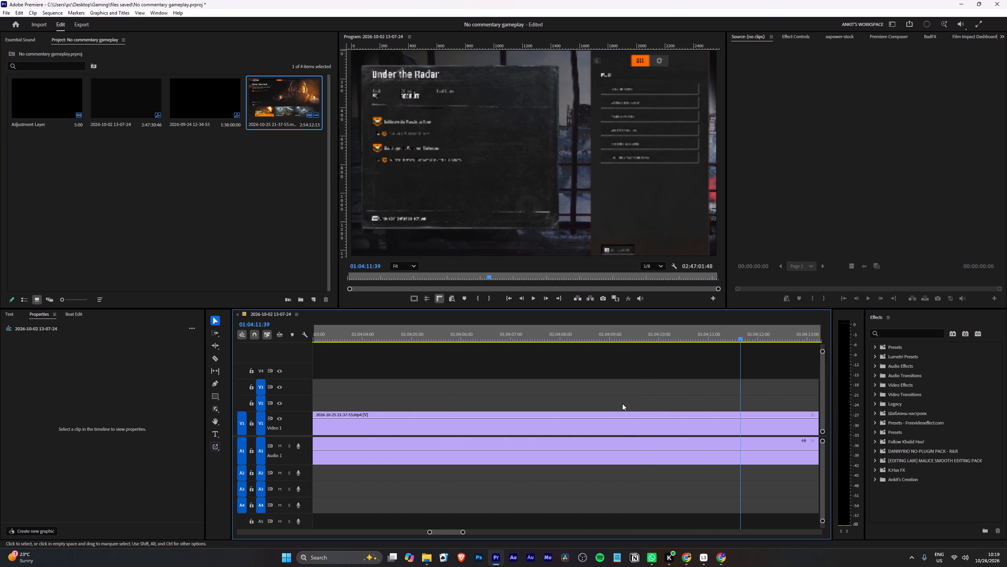
scroll(622, 404, "down", 8)
key("Left")
key("Left")
key("Left")
key("Left")
key("Left")
key("Left")
key("Left")
key("Left")
key("Left")
key("Left")
key("Left")
key("Left")
key("Left")
key("Left")
key("Left")
key("Left")
key("Left")
key("Left")
key("Left")
key("Left")
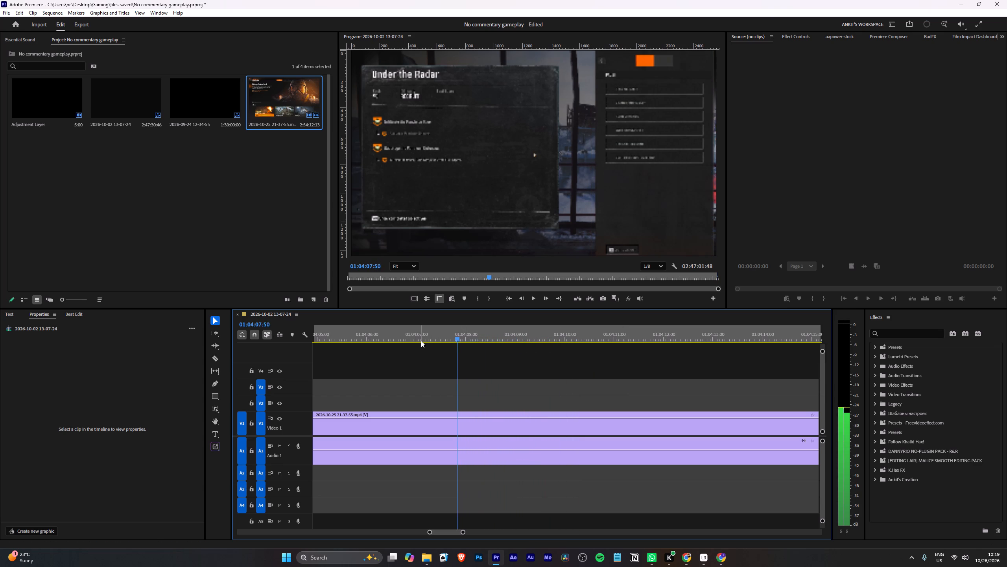
key("Right")
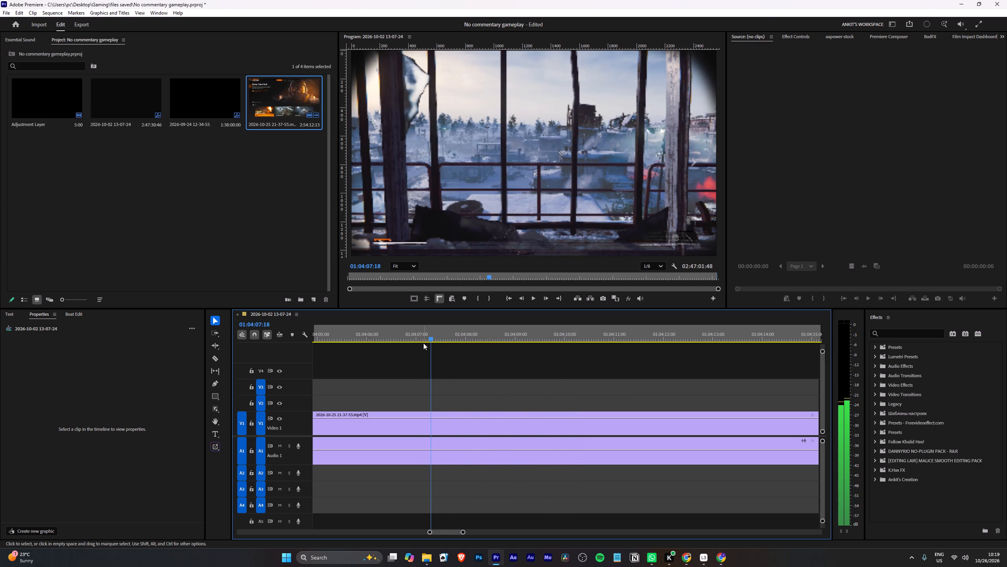
key("space")
key("space")
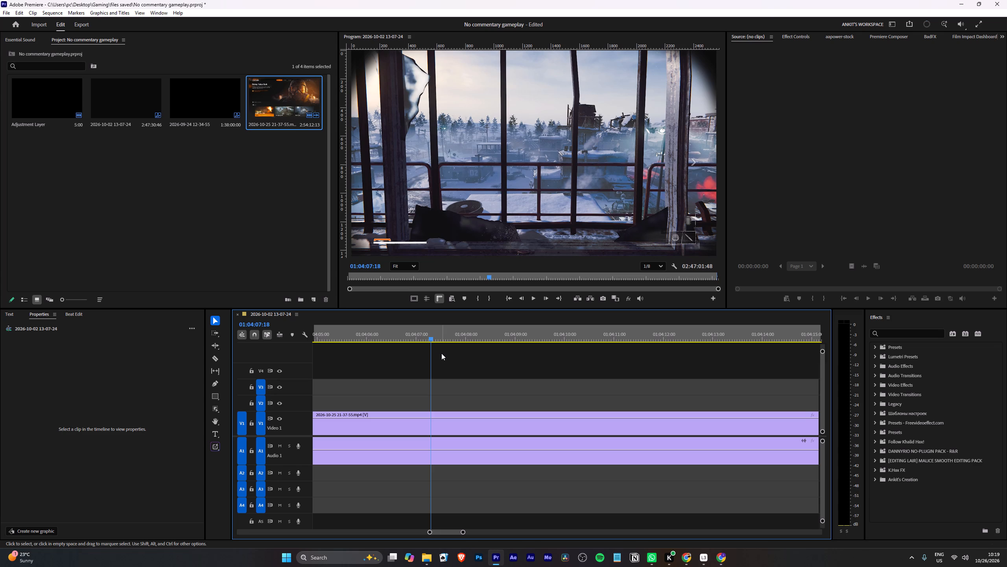
key("Right")
key("Right")
key("Right")
key("Right")
key("Right")
key("Right")
key("Right")
key("Right")
key("Right")
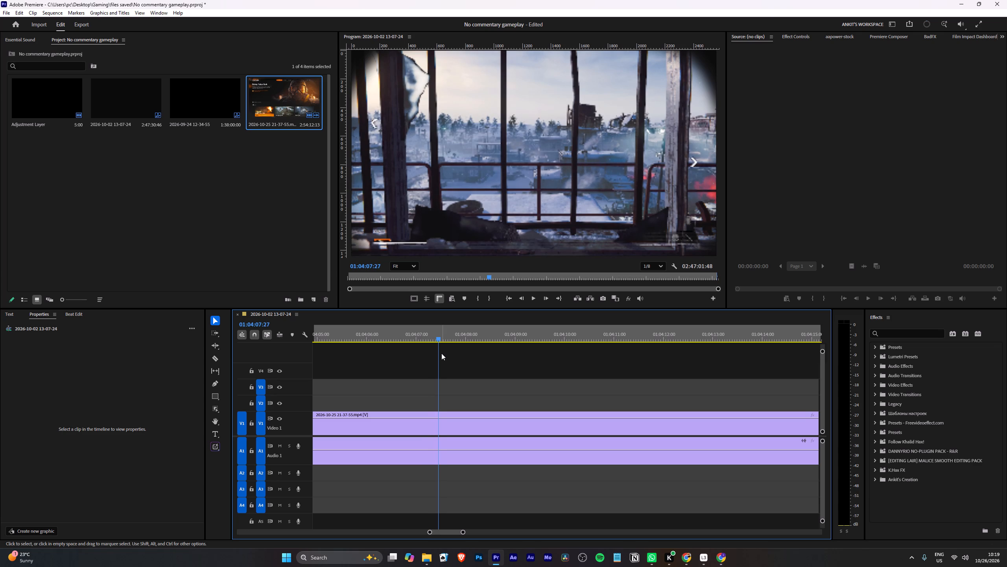
key("Right")
key("Right")
key("Right")
key("Right")
key("Right")
key("Right")
key("Right")
key("Right")
key("Right")
key("Right")
key("Right")
key("Right")
key("Right")
key("Right")
key("Right")
key("Right")
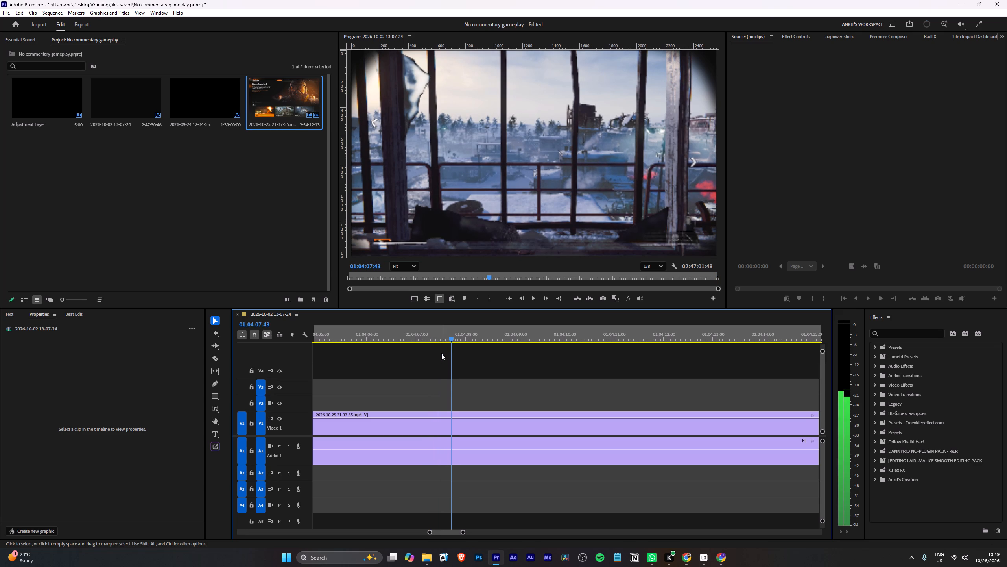
key("Right")
key("Right")
key("Right")
key("Right")
key("Right")
key("Right")
key("Right")
key("Right")
key("Right")
key("Right")
key("Right")
key("Right")
key("Right")
key("Right")
key("Right")
key("Right")
key("Right")
key("Right")
key("Right")
key("Right")
key("Right")
key("Left")
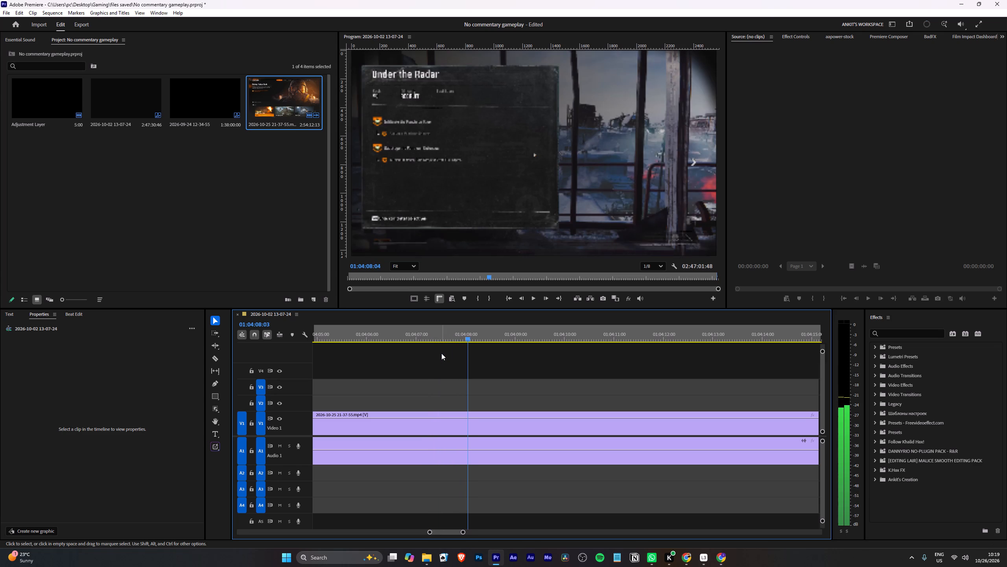
key("Left")
key("Right")
key("w")
Ripple-trim the paused section after the split, removing everything from 01:04:08:03 up to 01:04:14:21 where the pause menu closes.
key("space")
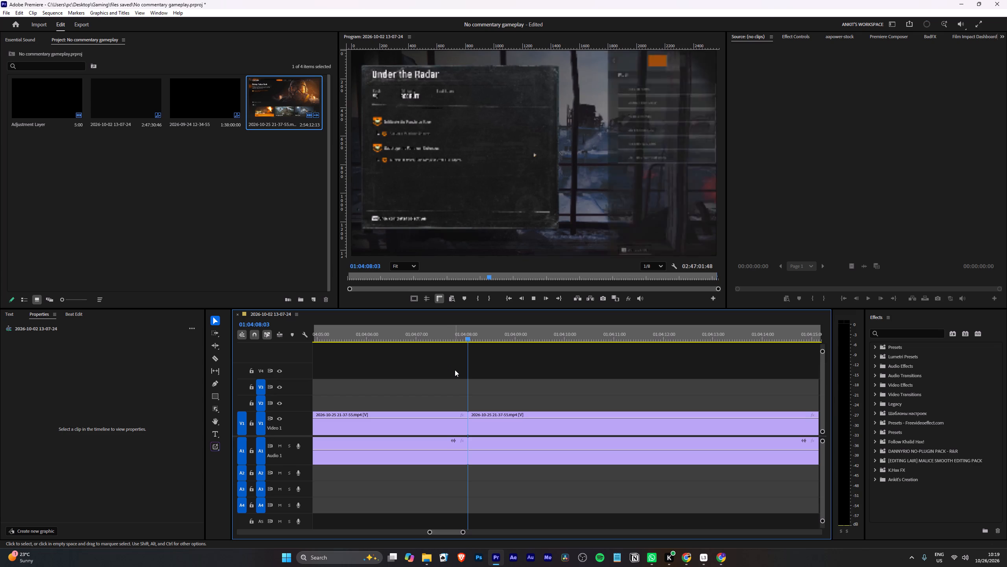
key("l")
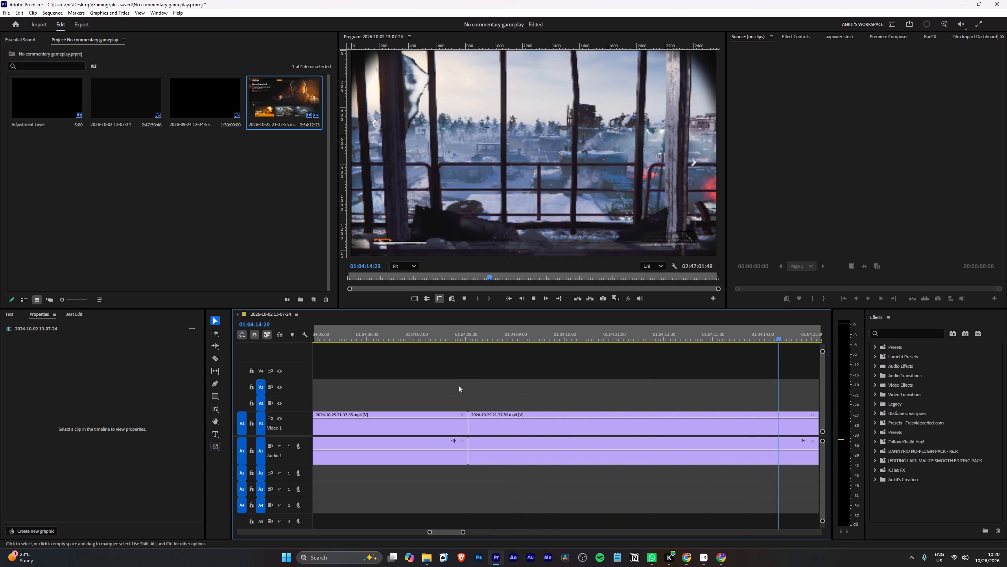
key("space")
key("Left")
key("Left")
key("Left")
key("Left")
key("Left")
key("Left")
key("Left")
key("Left")
key("Left")
key("Left")
key("Left")
key("Left")
key("Left")
key("Left")
key("Left")
key("Left")
key("Left")
key("Left")
key("Left")
key("Left")
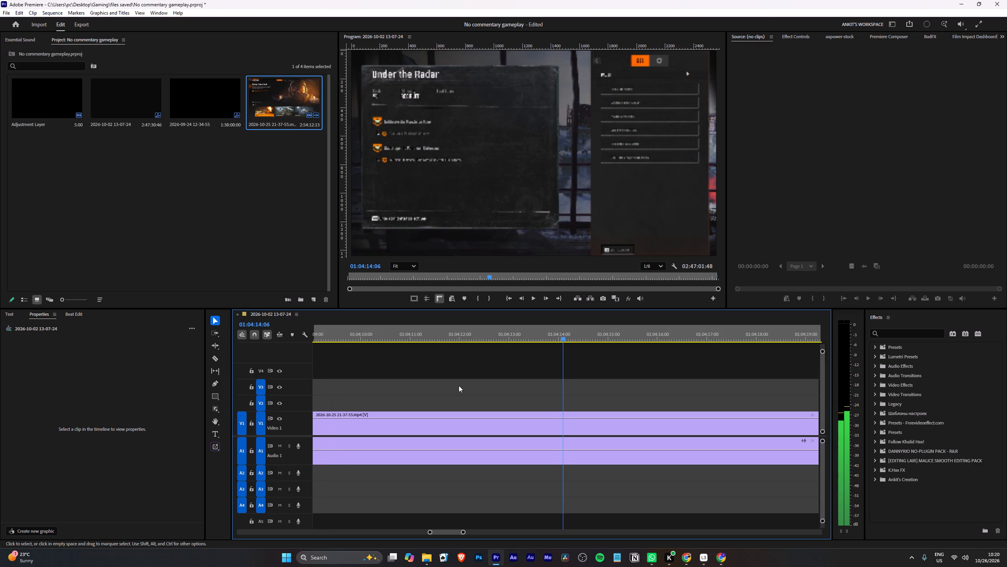
key("Right")
key("Right")
key("Right")
key("Right")
key("Right")
key("Right")
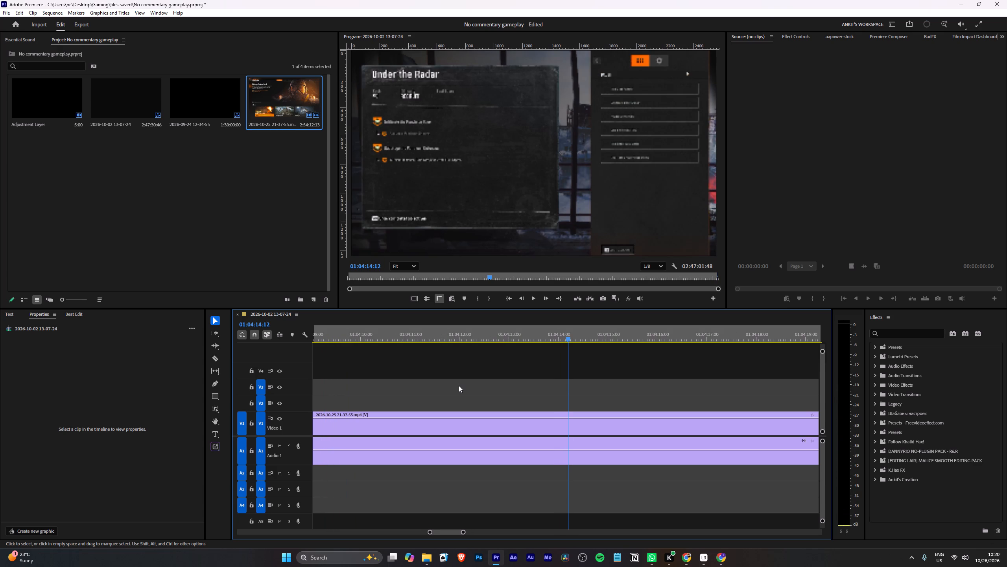
key("Right")
key("Right")
key("Right")
key("Right")
key("Right")
key("Right")
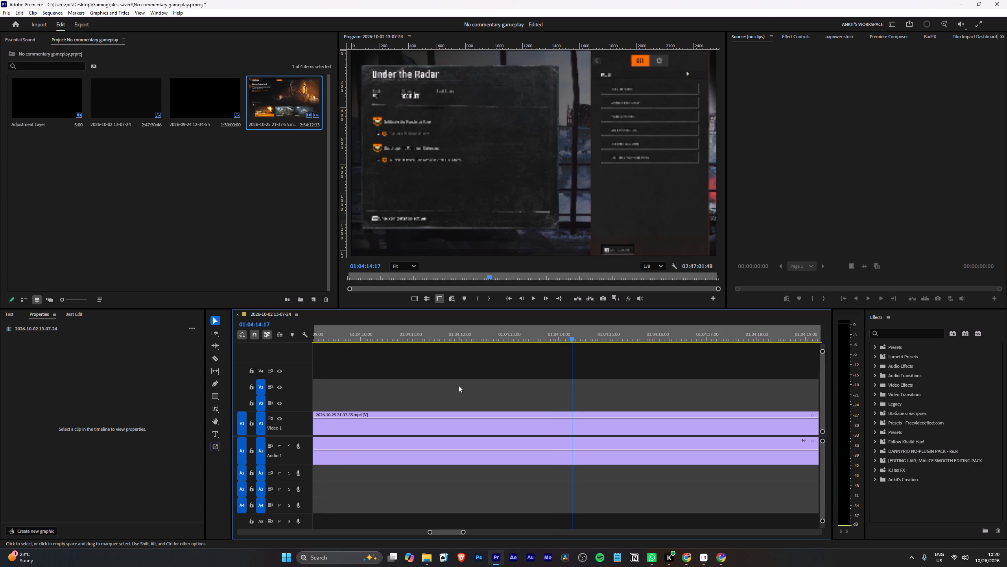
key("Right")
key("Right")
key("Right")
key("Left")
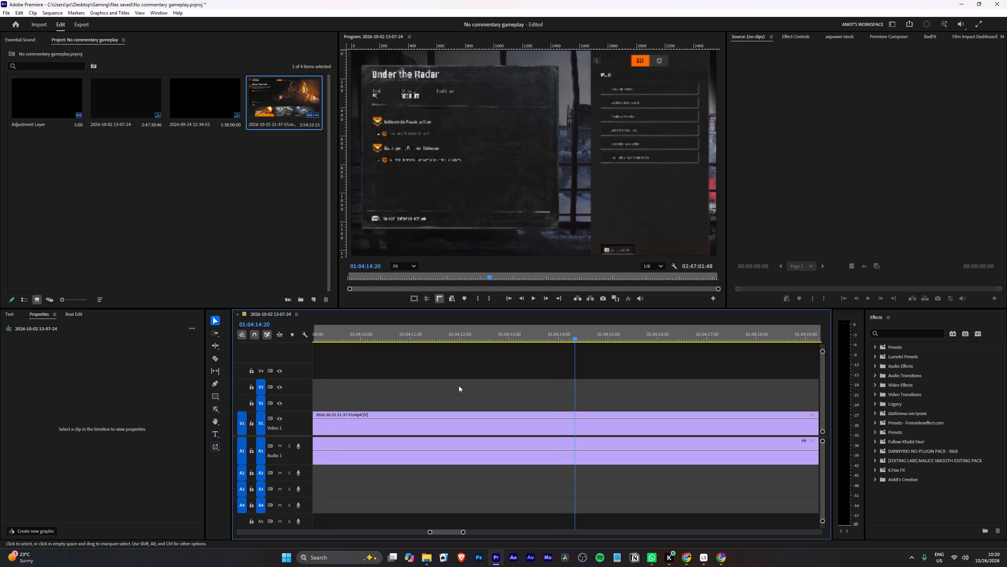
key("Right")
key("q")
Split the gameplay clip's video and audio at 01:10:28:09, in the snowy yard where the soldier's "Whoa, whoa!" subtitle appears.
key("space")
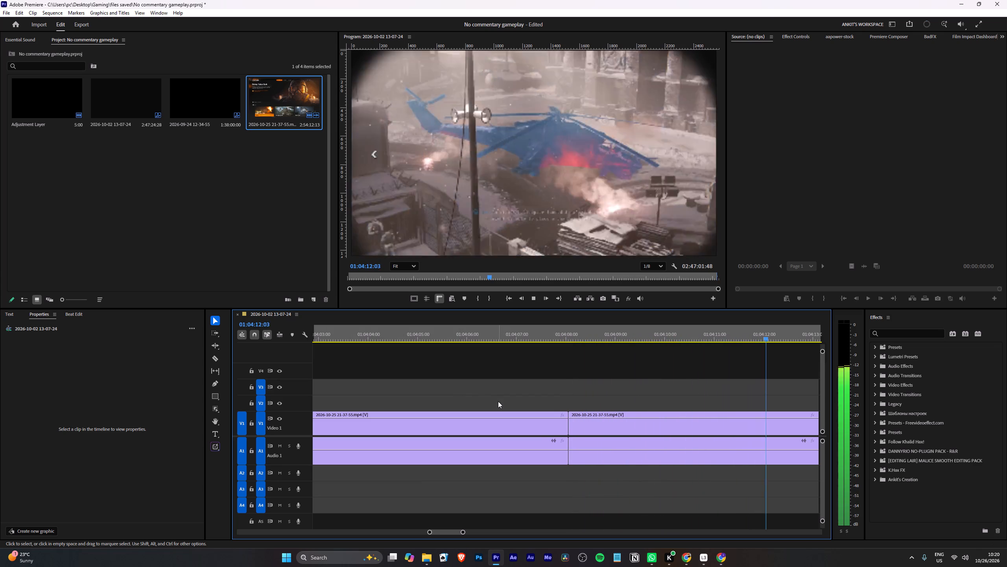
key("l")
key("l")
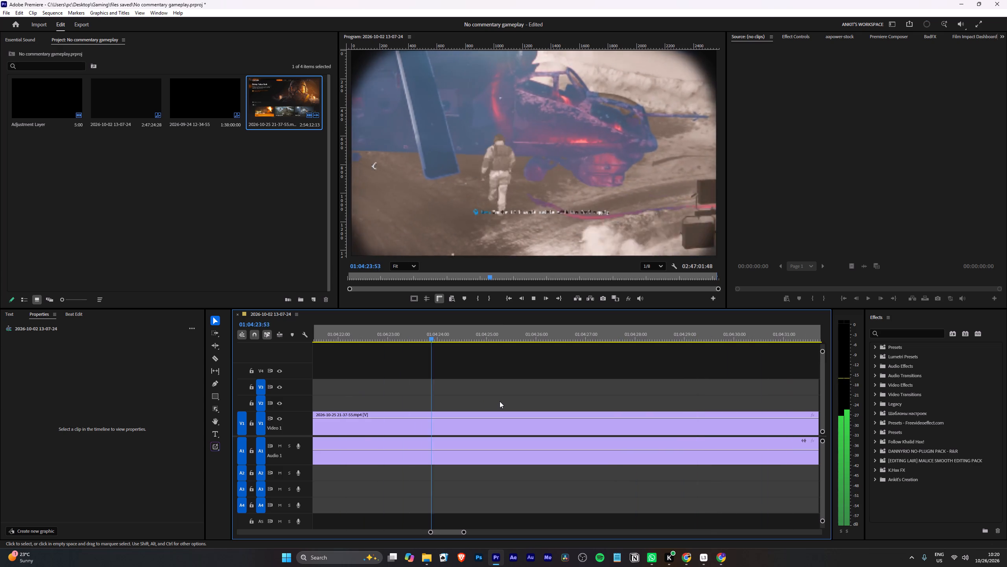
key("l")
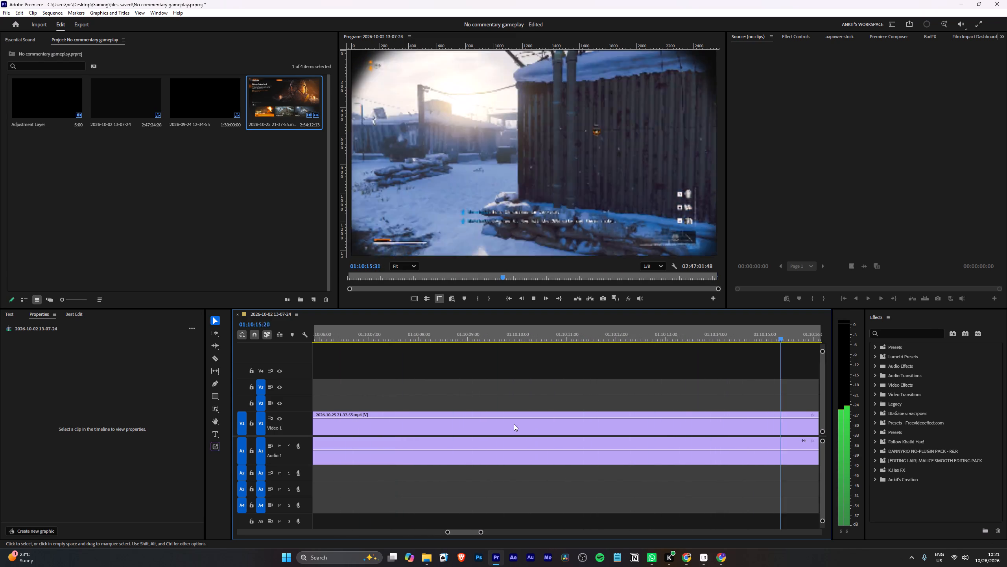
key("space")
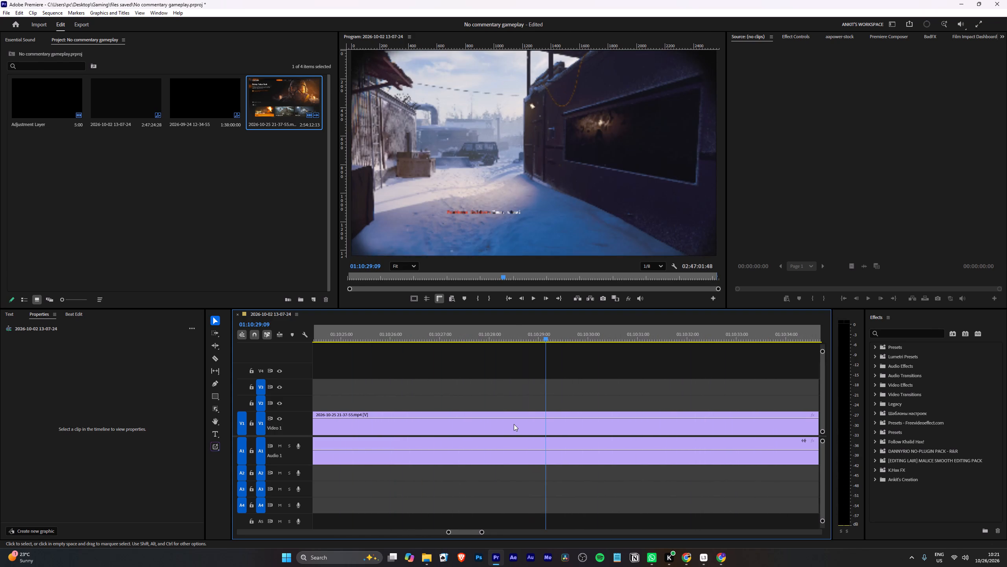
key("space")
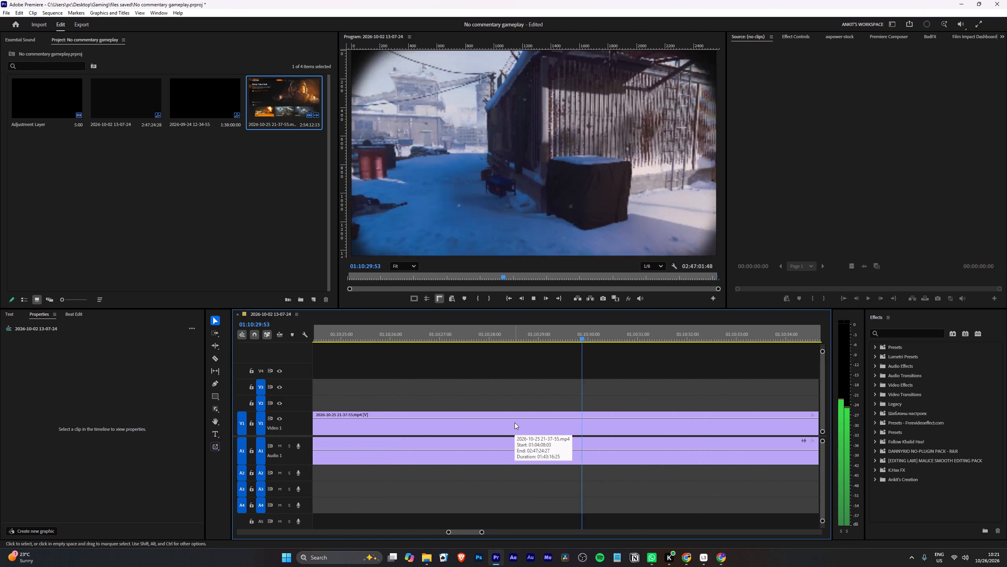
key("space")
key("l")
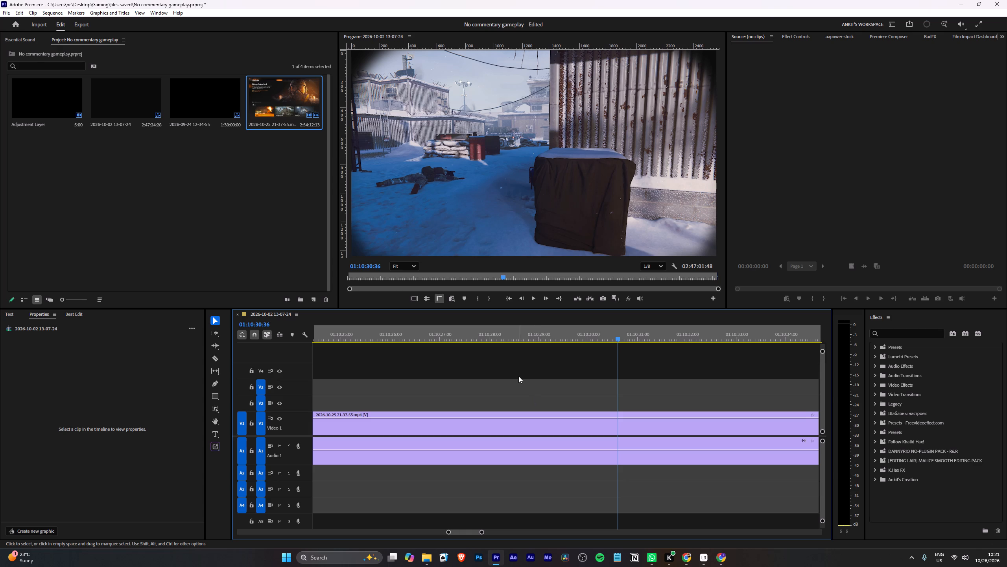
left_click(497, 336)
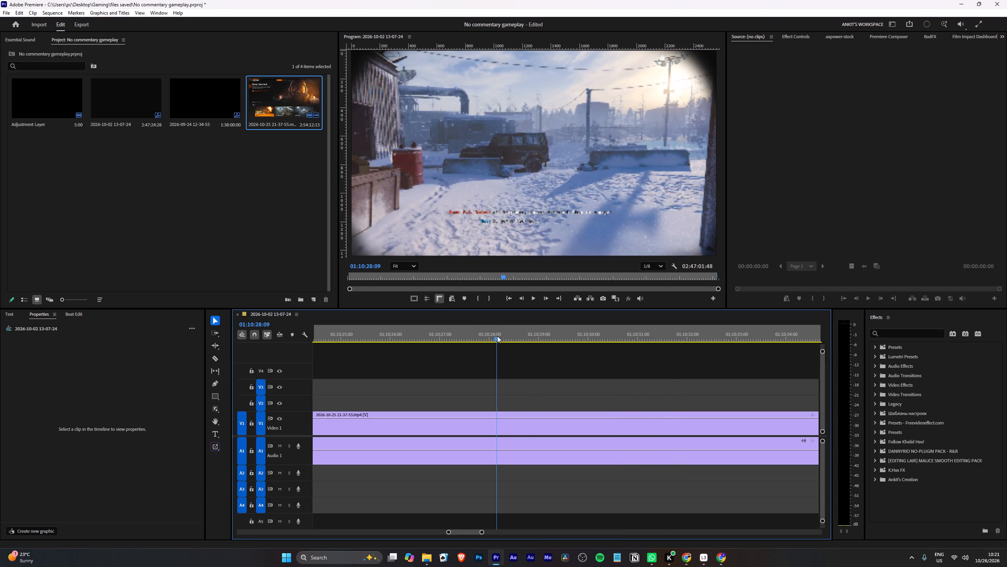
key("w")
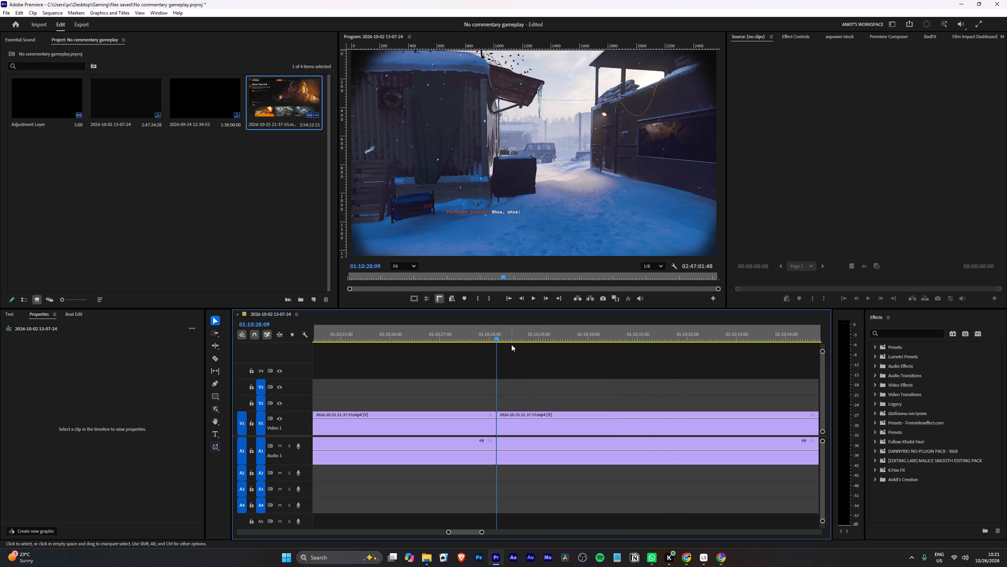
Split the gameplay clip's video and audio at 01:11:42:28, beside the parked truck just after the black reload screen ends.
left_click_drag(554, 337, 573, 334)
key("l")
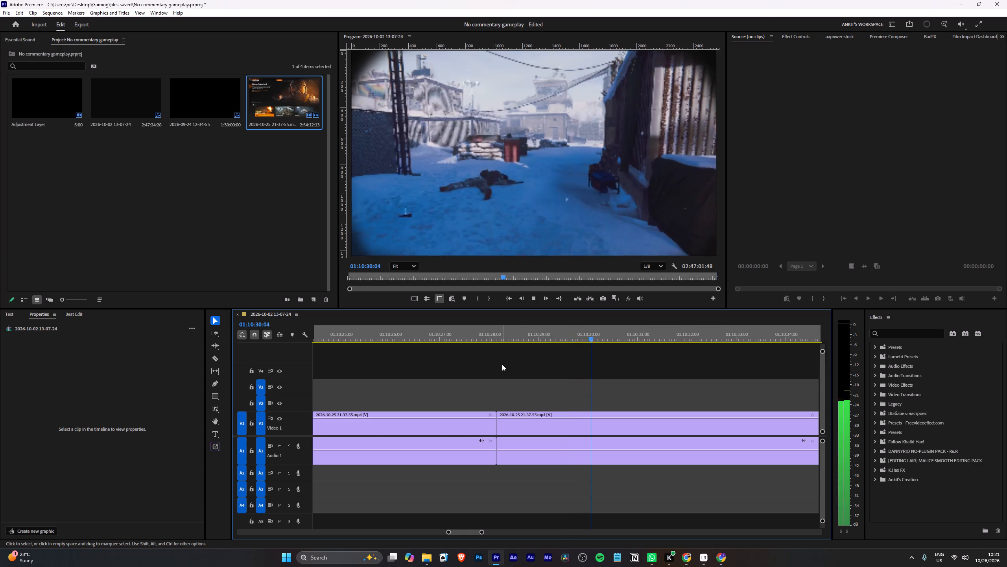
type("lll")
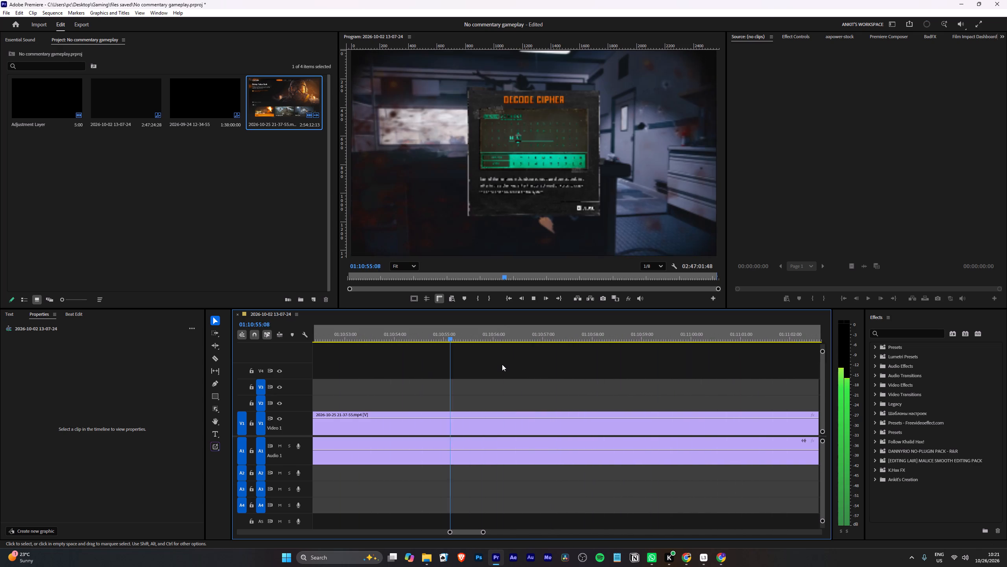
key("space")
key("l")
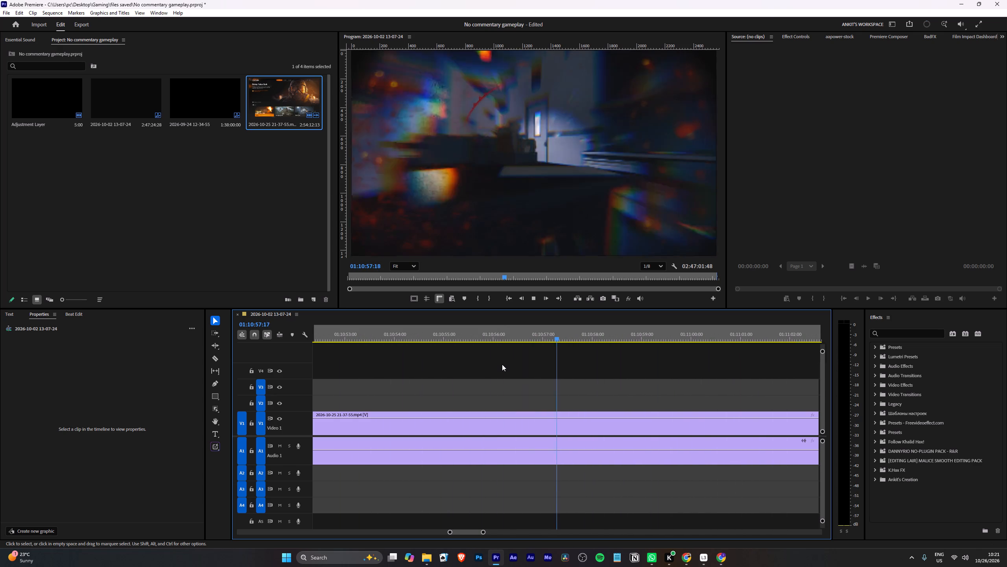
type("ll")
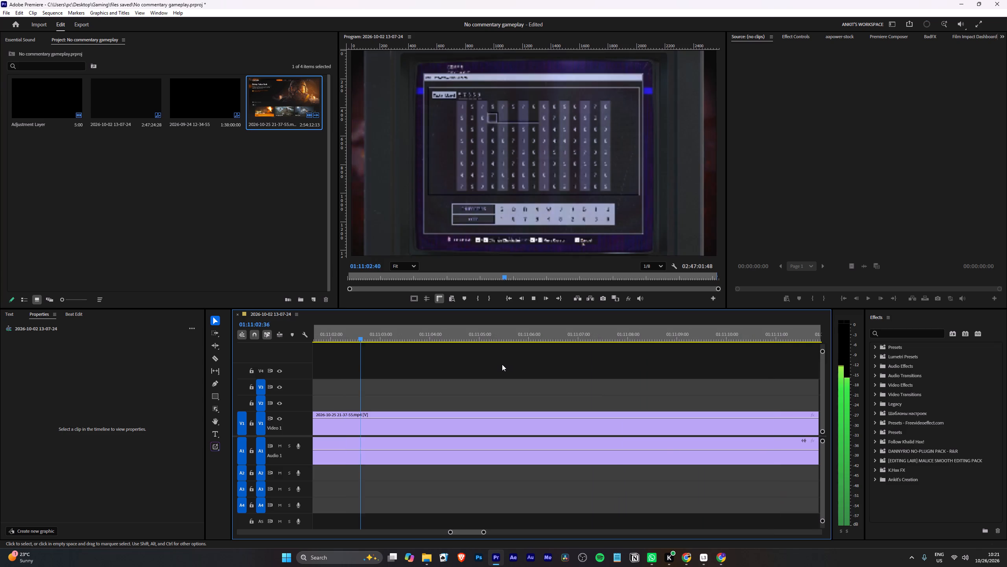
key("space")
key("space")
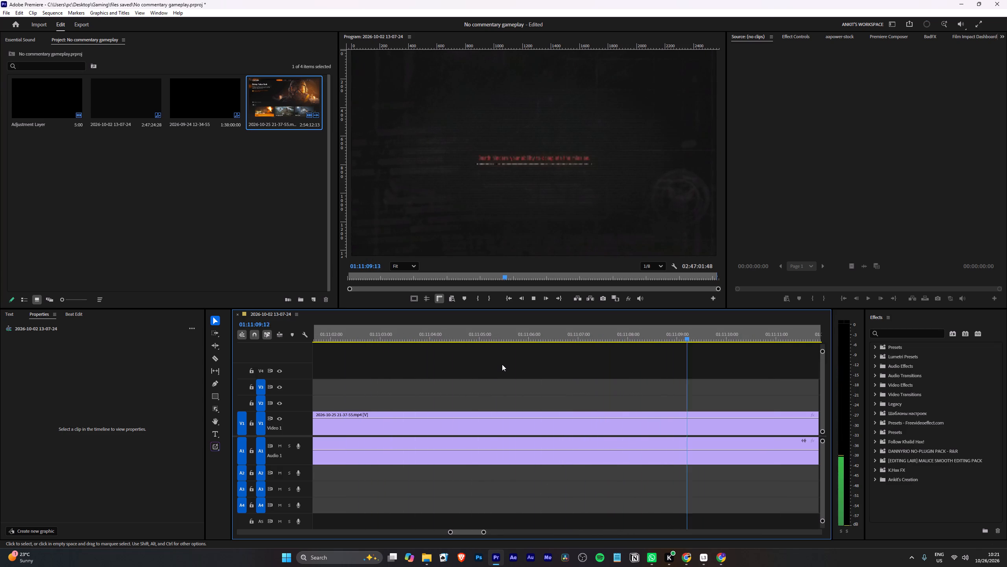
key("space")
key("space")
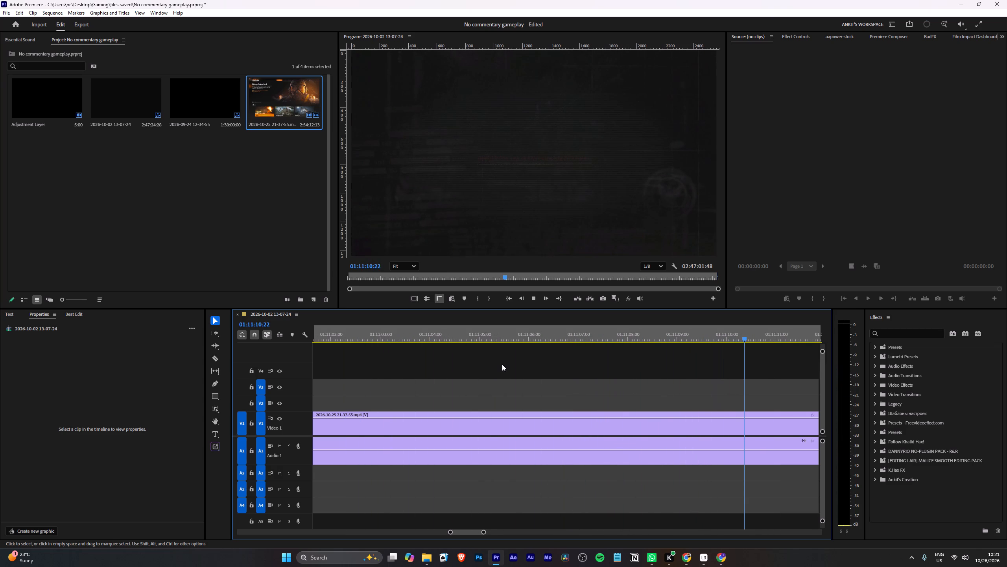
key("space")
scroll(502, 364, "down", 3)
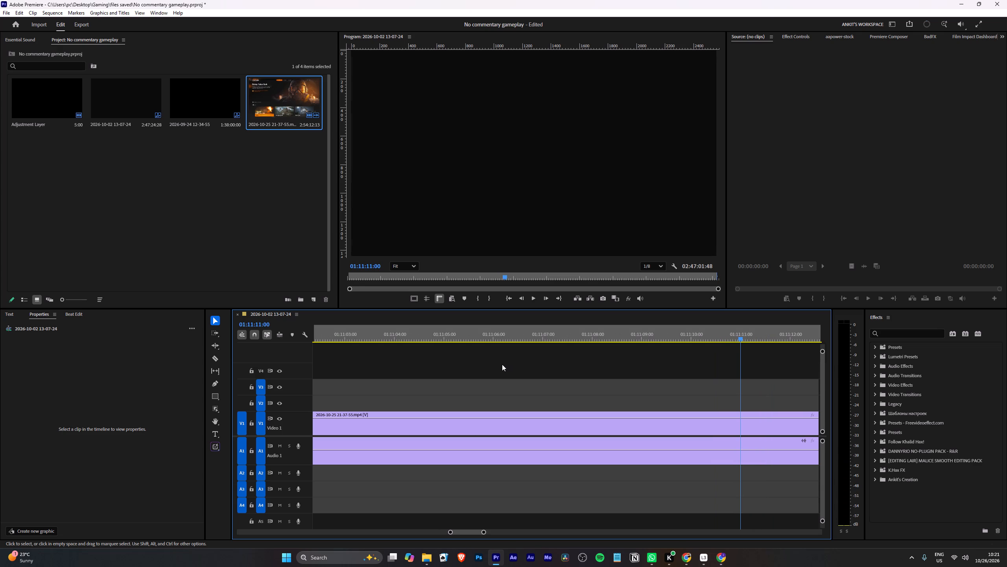
key("space")
key("space")
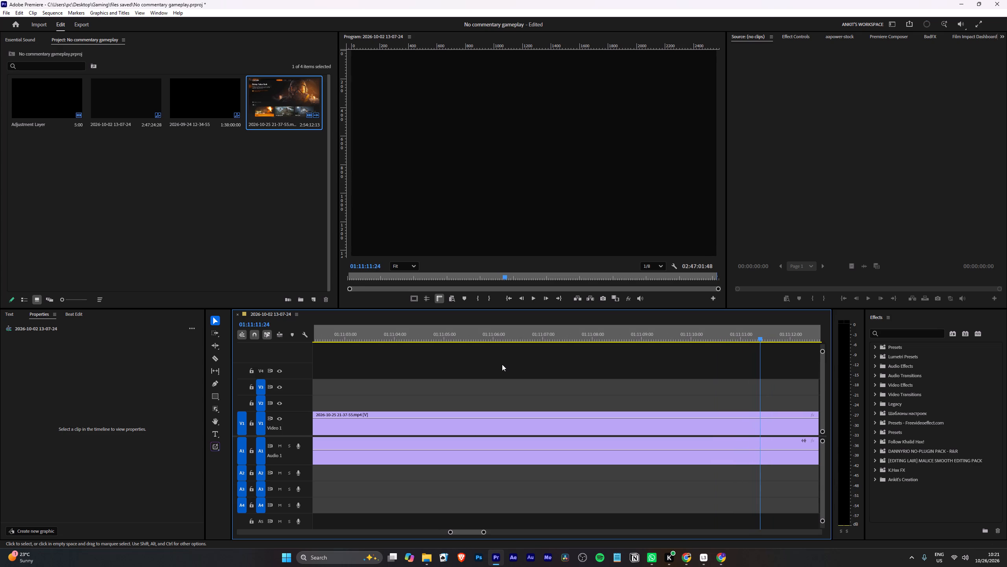
key("Right")
key("Right")
key("Right")
key("Right")
key("Right")
key("Right")
key("Right")
key("Right")
key("Right")
key("Right")
key("Right")
key("Right")
key("Right")
key("Right")
key("Right")
key("Right")
key("Right")
key("Right")
key("Right")
key("Right")
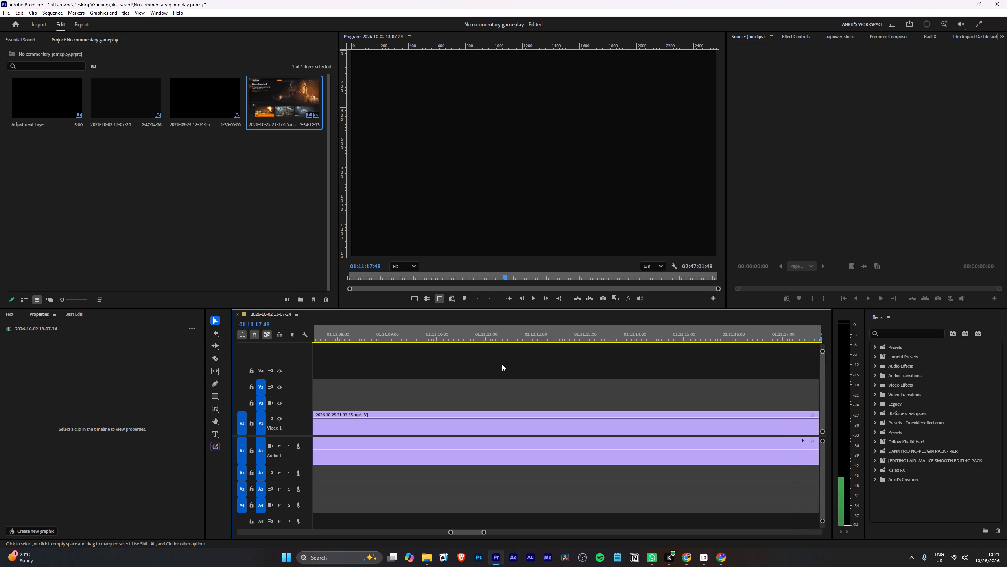
key("space")
key("l")
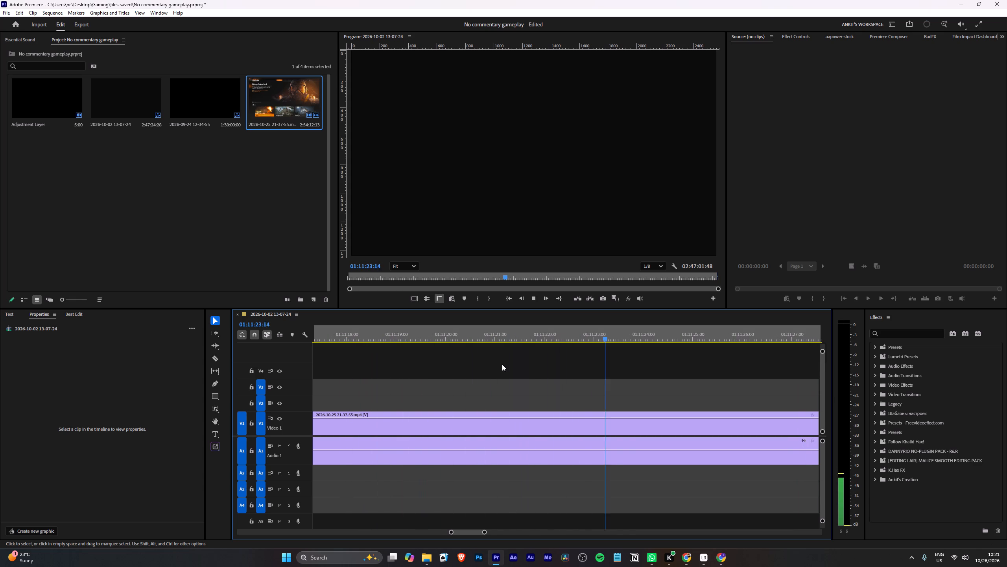
key("l")
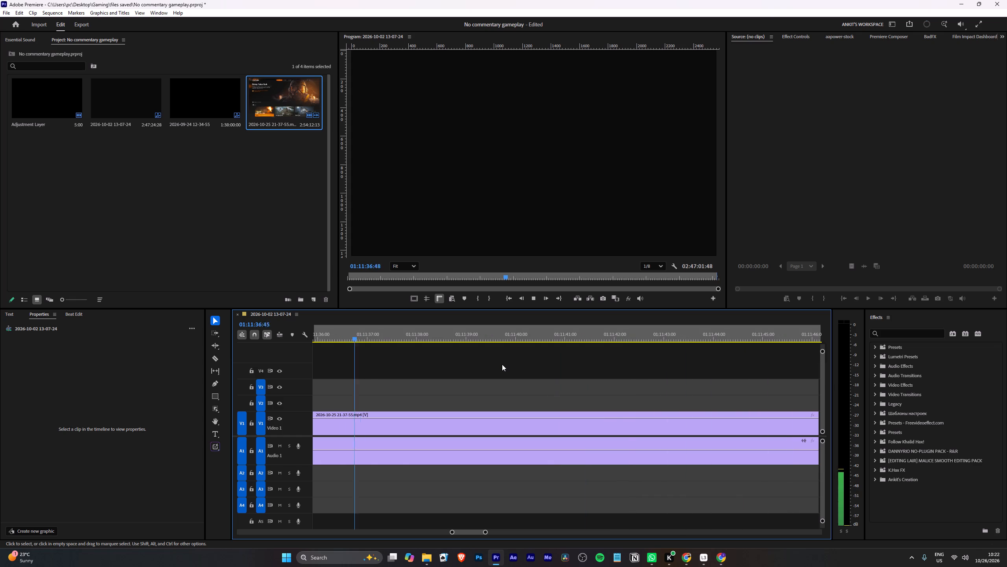
key("space")
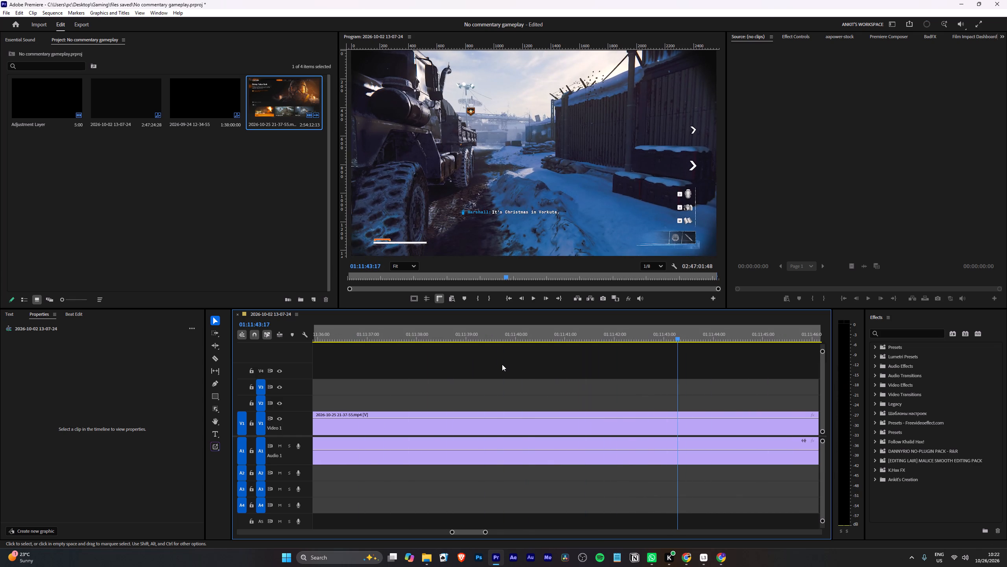
left_click(612, 336)
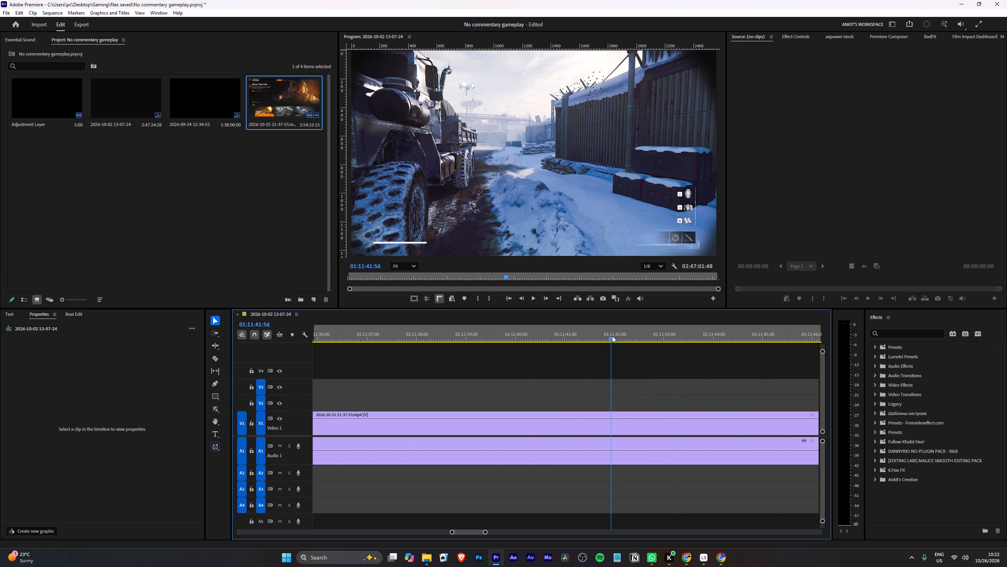
key("Right")
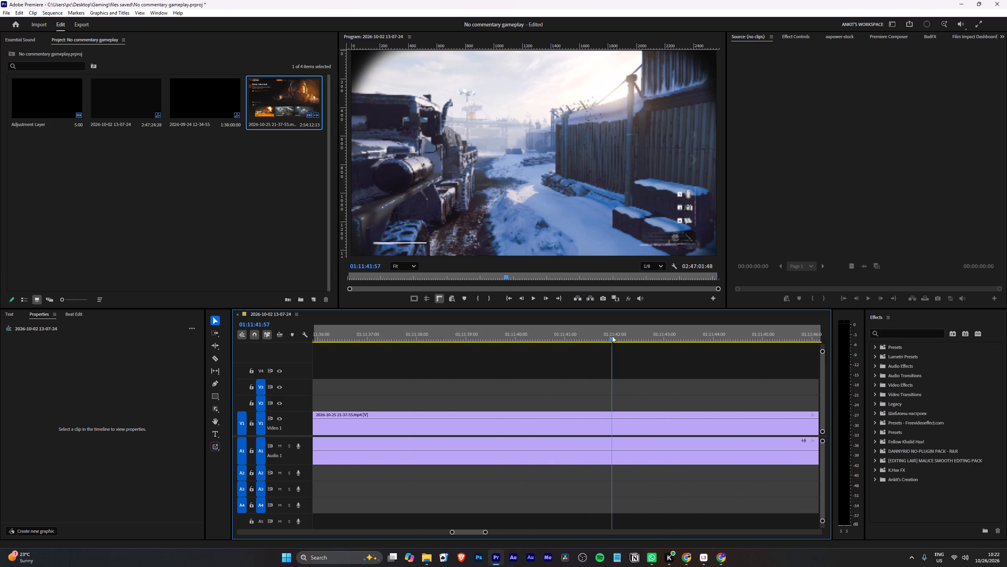
key("Right")
key("Right")
key("Right")
key("Right")
key("Right")
key("Right")
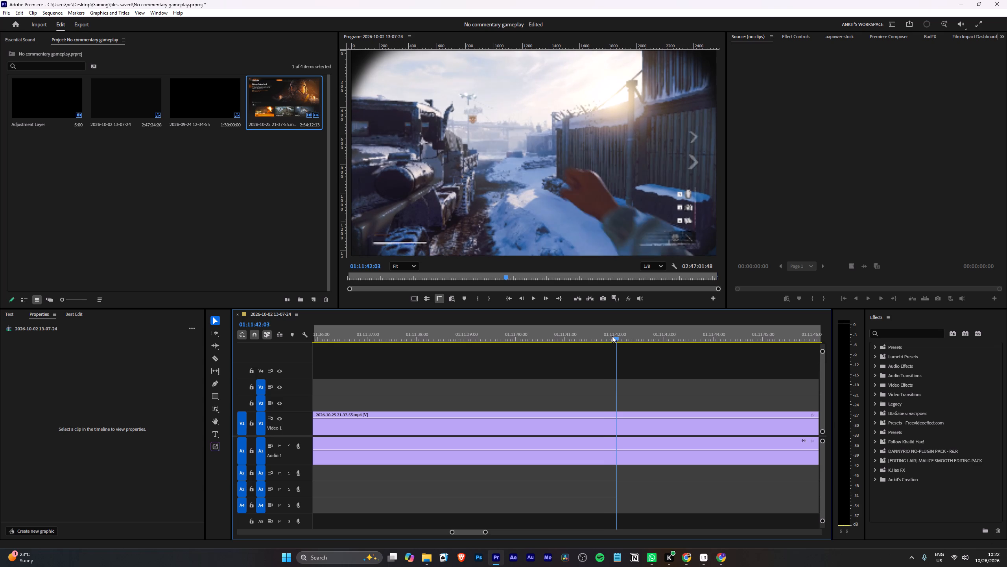
key("Right")
key("Right")
key("Right")
key("Right")
key("Right")
key("Right")
key("Right")
key("Right")
key("Right")
key("Right")
key("Right")
key("Right")
key("Right")
key("Right")
key("Right")
key("Right")
key("Right")
key("Right")
key("Right")
key("Left")
key("Left")
key("Left")
key("Left")
key("Left")
key("Left")
key("Left")
key("Left")
key("Left")
key("Left")
key("Left")
key("Left")
key("Left")
key("Left")
key("Left")
key("Left")
key("Left")
key("Left")
key("Left")
key("Left")
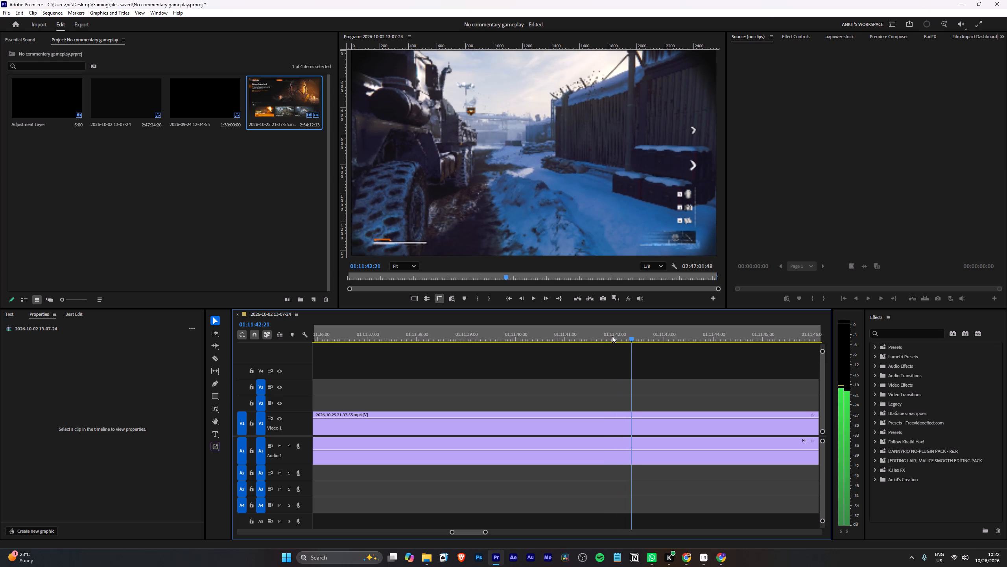
key("Right")
key("Right")
key("Right")
key("Right")
key("Right")
key("Right")
key("Right")
key("Right")
key("Right")
key("Right")
key("Right")
key("Right")
key("Right")
key("Right")
key("Right")
key("Right")
key("Right")
key("Right")
key("Right")
key("Right")
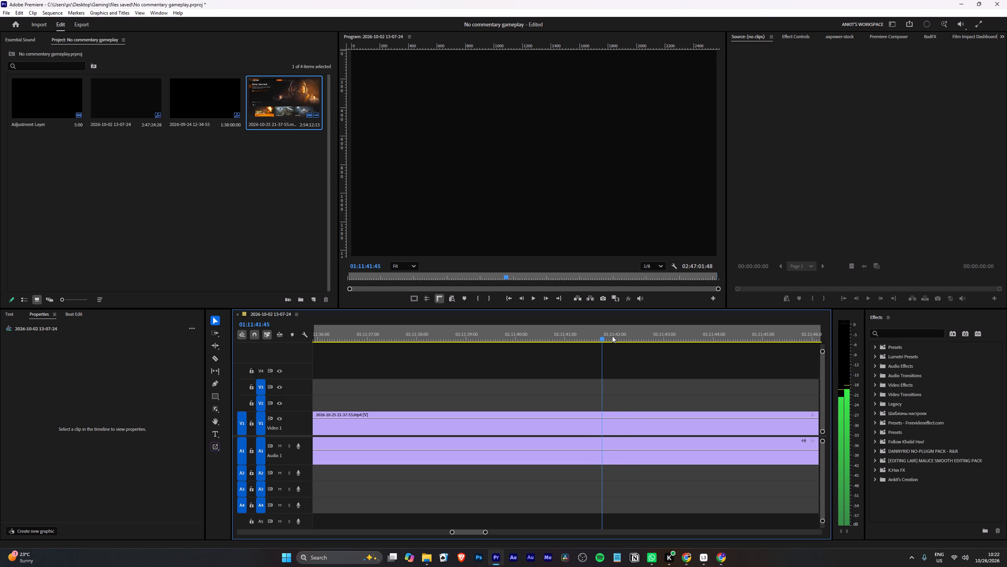
key("Right")
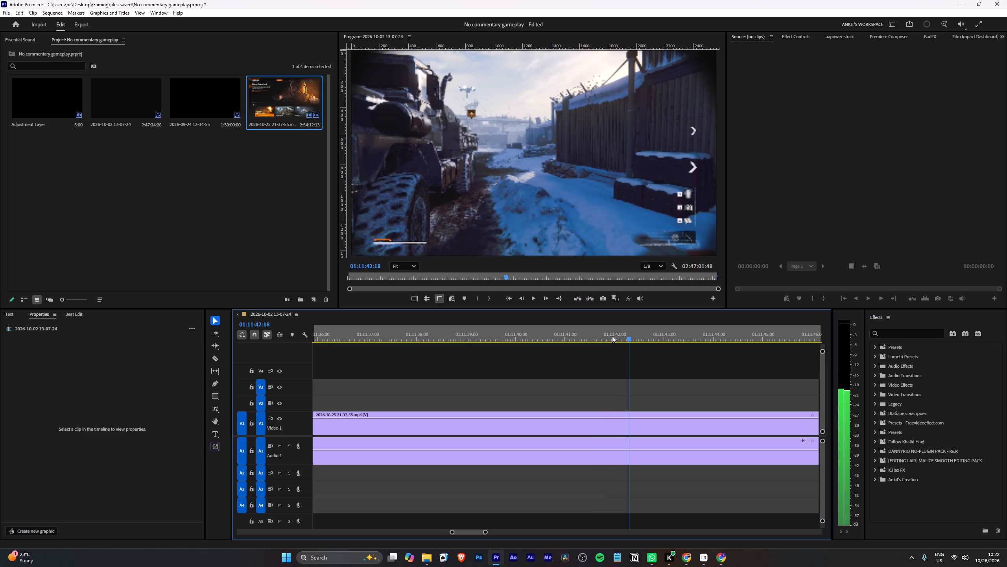
key("Right")
key("Right")
key("Right")
key("Right")
key("Right")
key("Right")
key("Right")
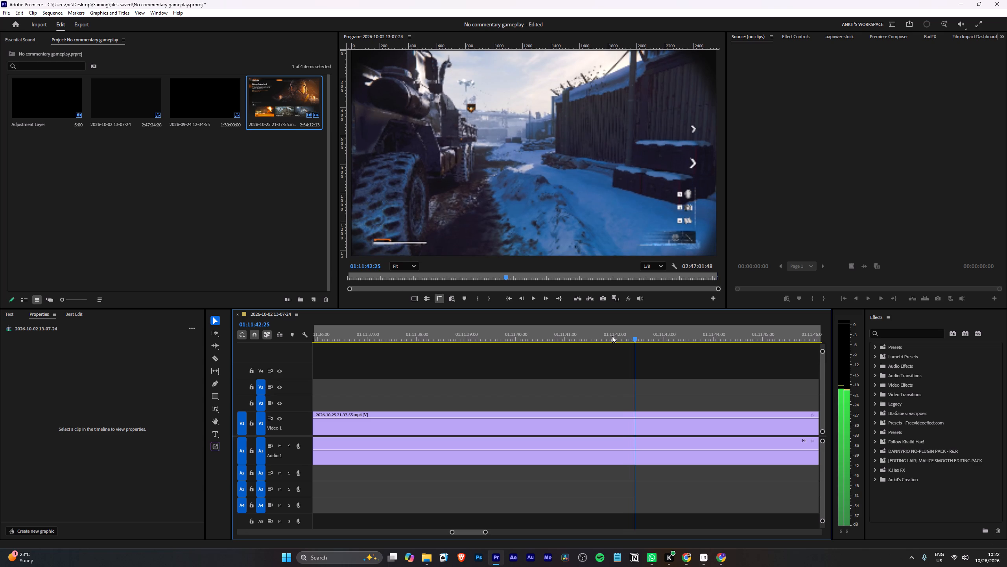
key("Right")
key("Right")
key("Right")
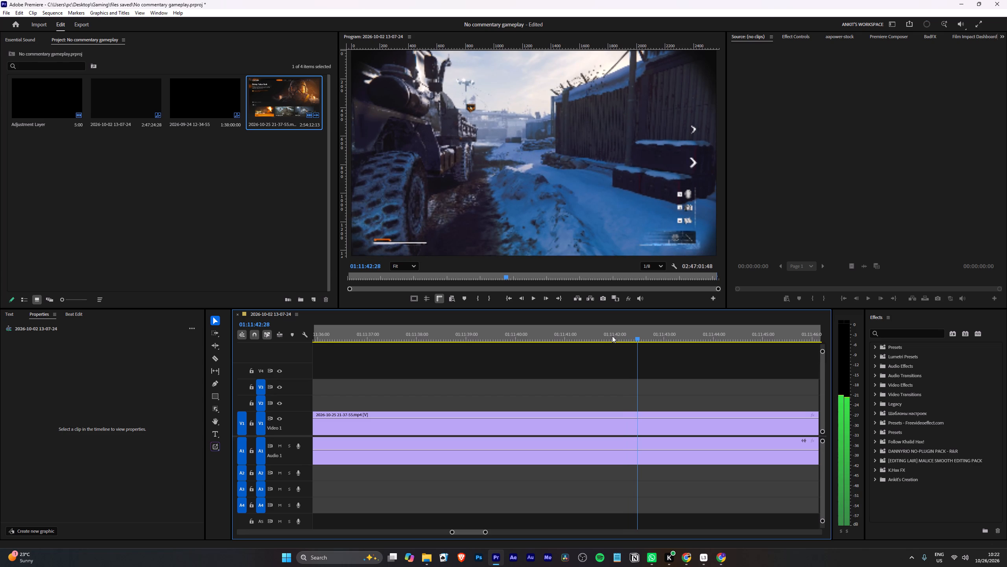
key("w")
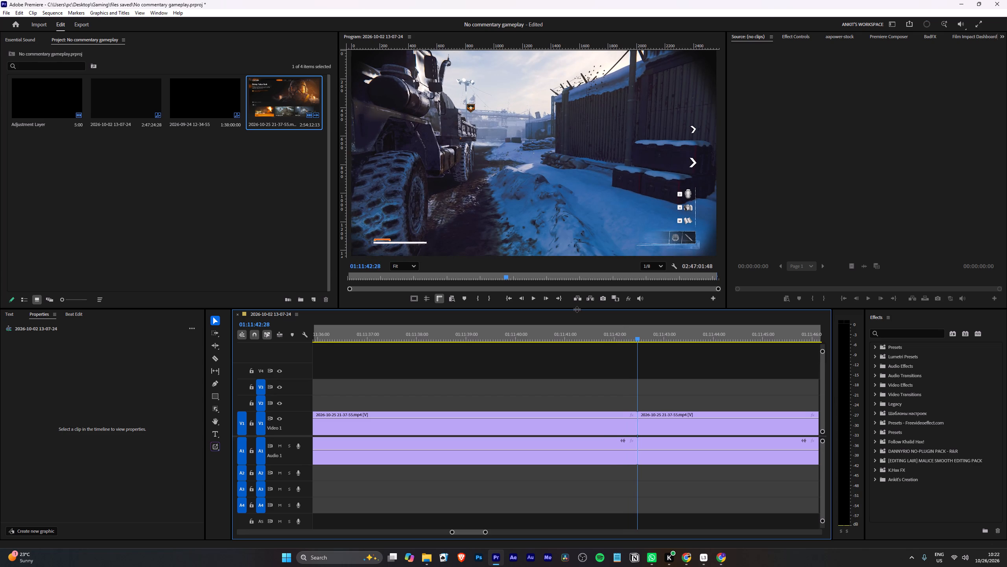
Ripple-trim the failed attempt and reload, removing everything from 01:10:28:09 up to the split at 01:11:42:28.
scroll(556, 349, "down", 20, "alt")
scroll(556, 349, "down", 4, "alt")
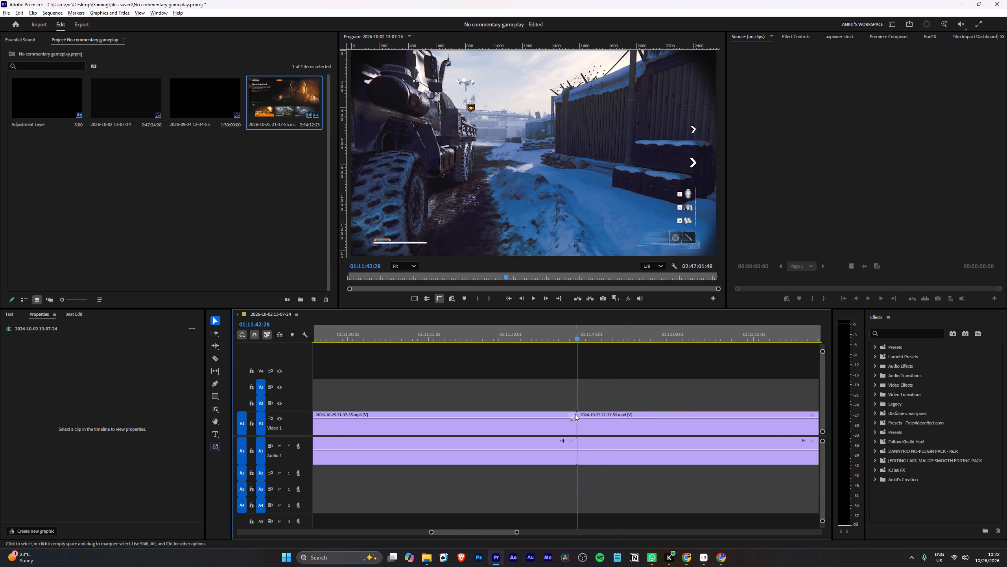
scroll(575, 414, "down", 2, "alt")
scroll(567, 400, "up", 3)
left_click(516, 427)
key("s")
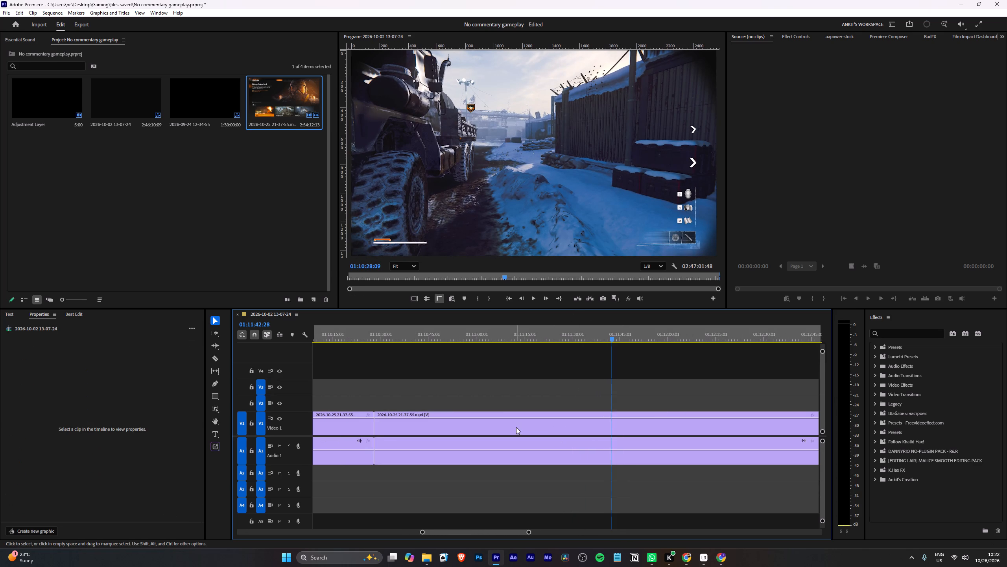
Ripple-trim the end of the clip before the join back to 01:10:12:49, beside the truck during the "a little gift's been delivered" subtitle.
scroll(503, 415, "up", 13)
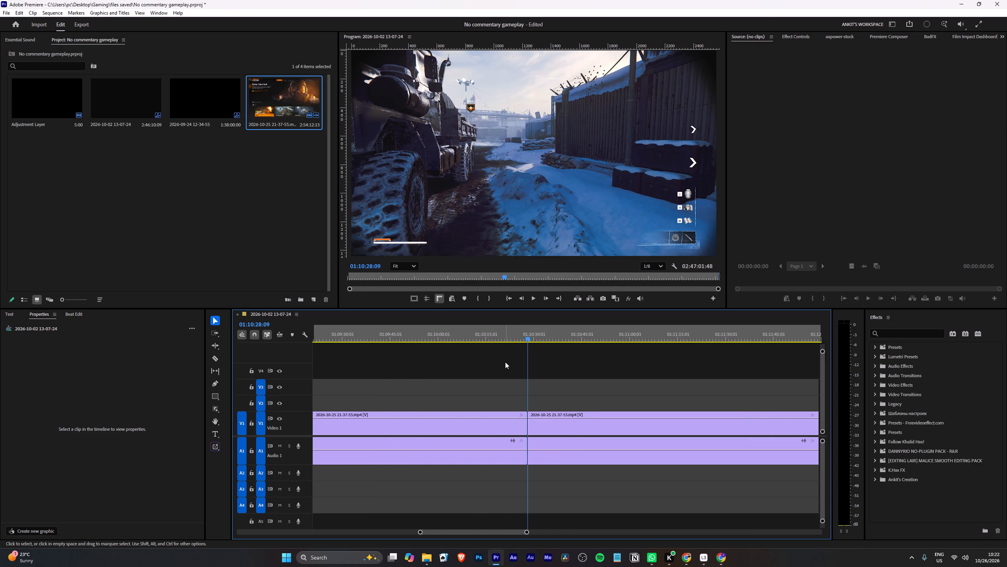
key("Left")
scroll(511, 374, "up", 3, "alt")
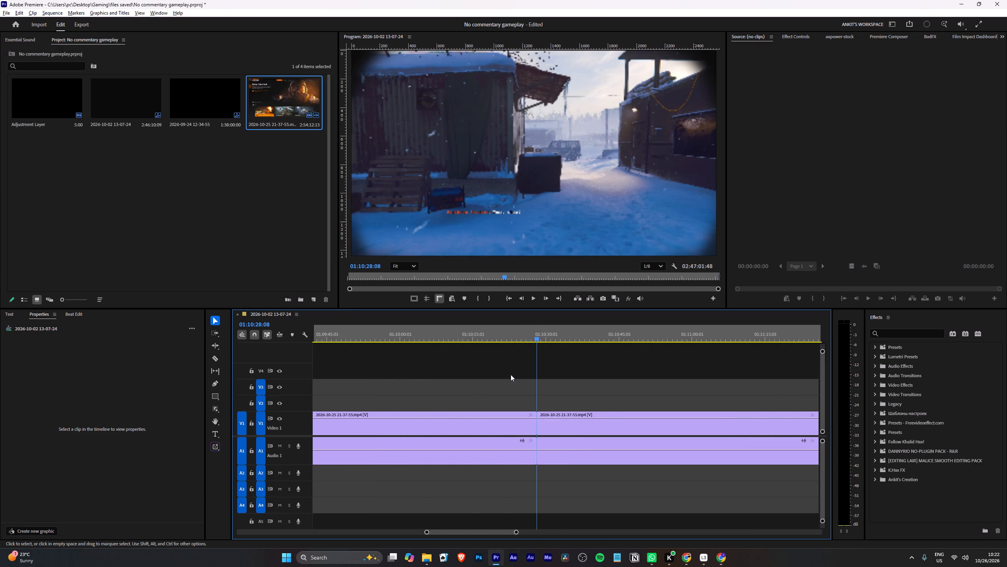
scroll(511, 374, "up", 5, "alt")
left_click(441, 328)
left_click(442, 337)
scroll(457, 363, "up", 3)
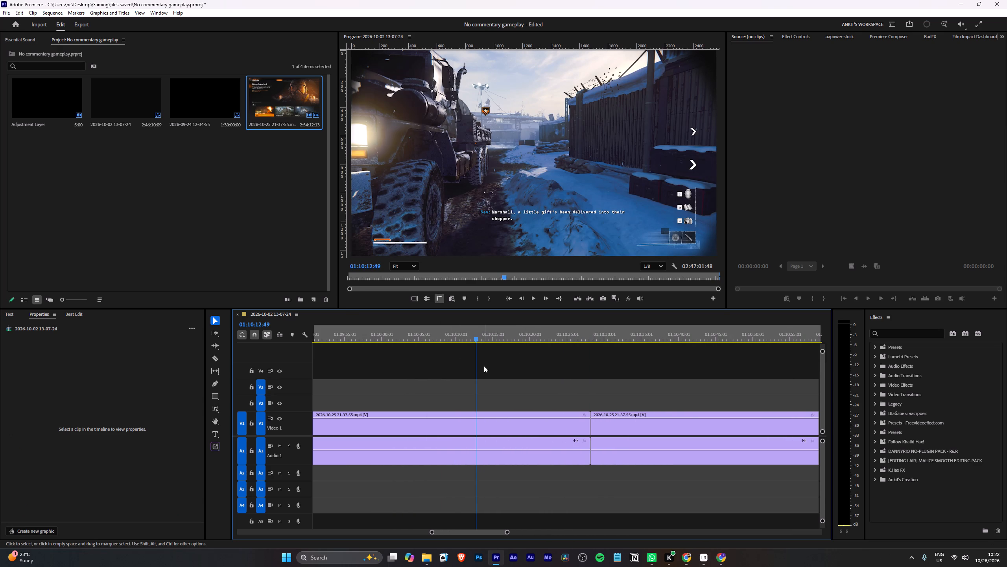
key("e")
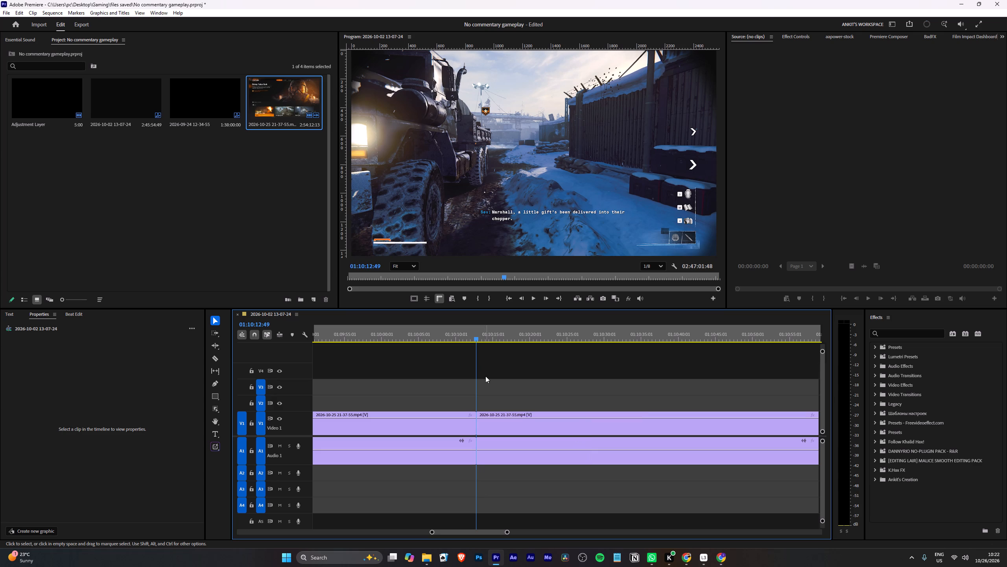
Shift the clip after the join about one second later and extend the preceding clip's end to about 01:10:13:57, closing the gap.
scroll(463, 423, "up", 4, "alt")
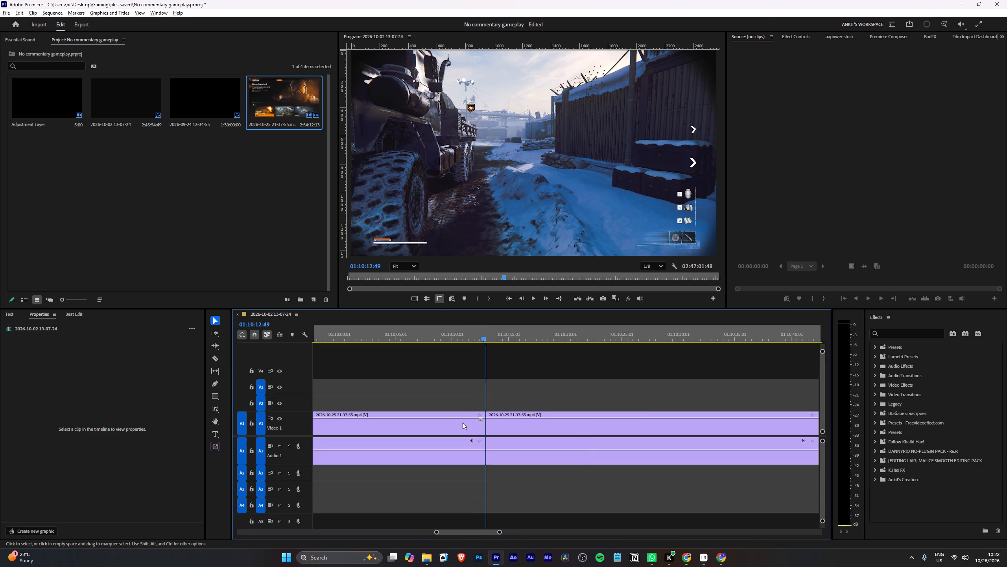
scroll(463, 422, "up", 1, "alt")
left_click_drag(502, 426, 516, 420)
left_click_drag(488, 428, 501, 422)
left_click(475, 393)
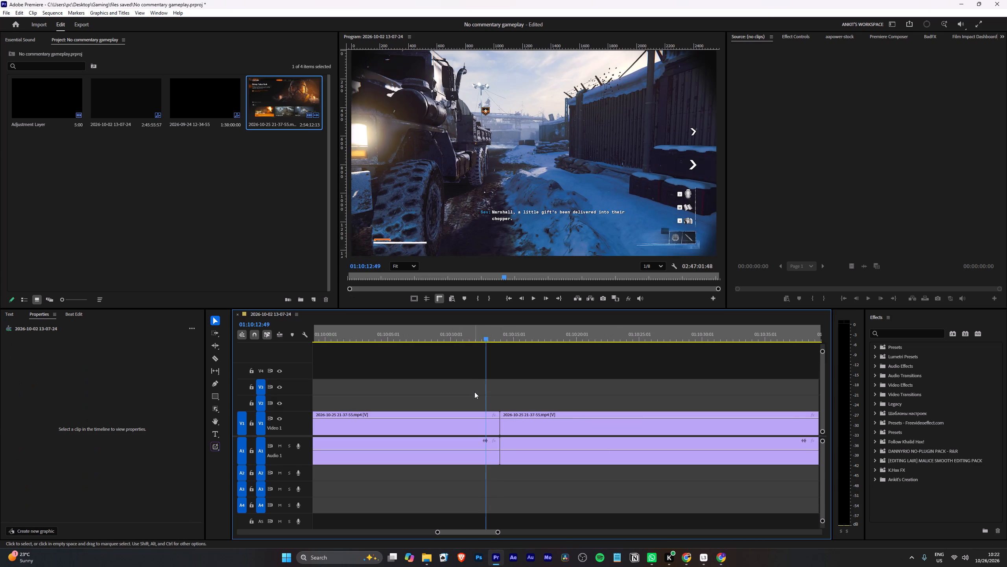
Ripple-trim the end of the clip before the truck join back to 01:10:12:36, just after the map closes.
key("Right")
key("Right")
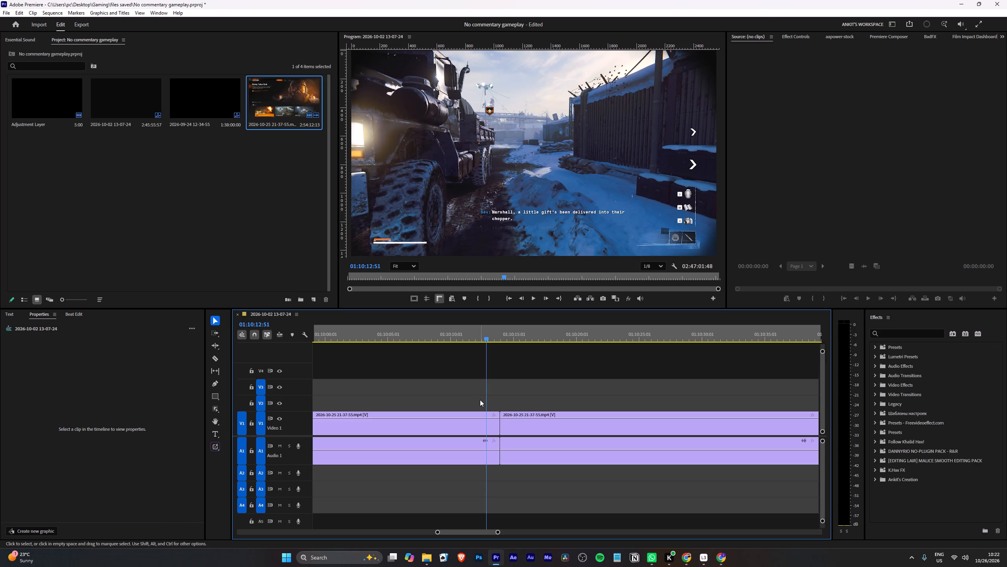
key("space")
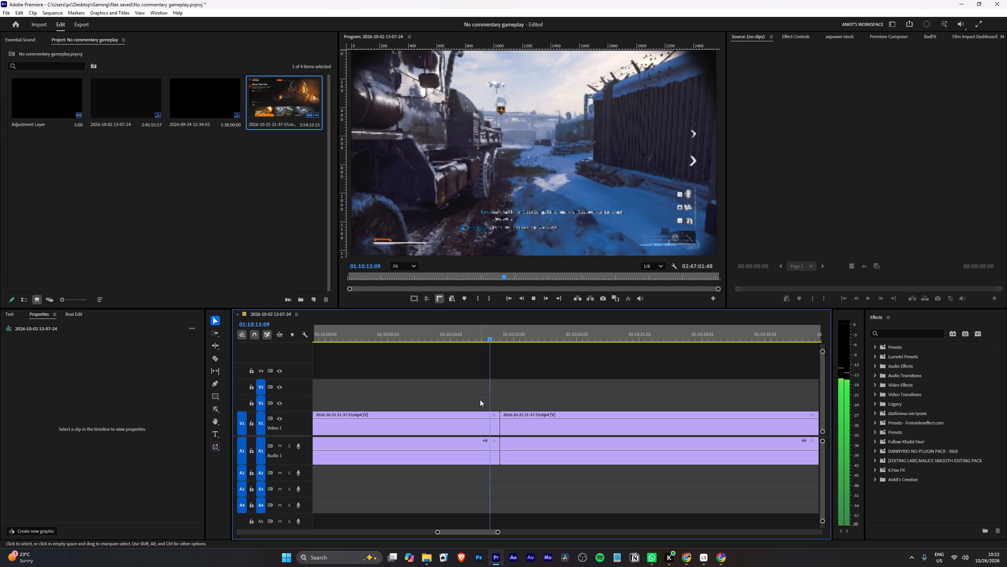
key("space")
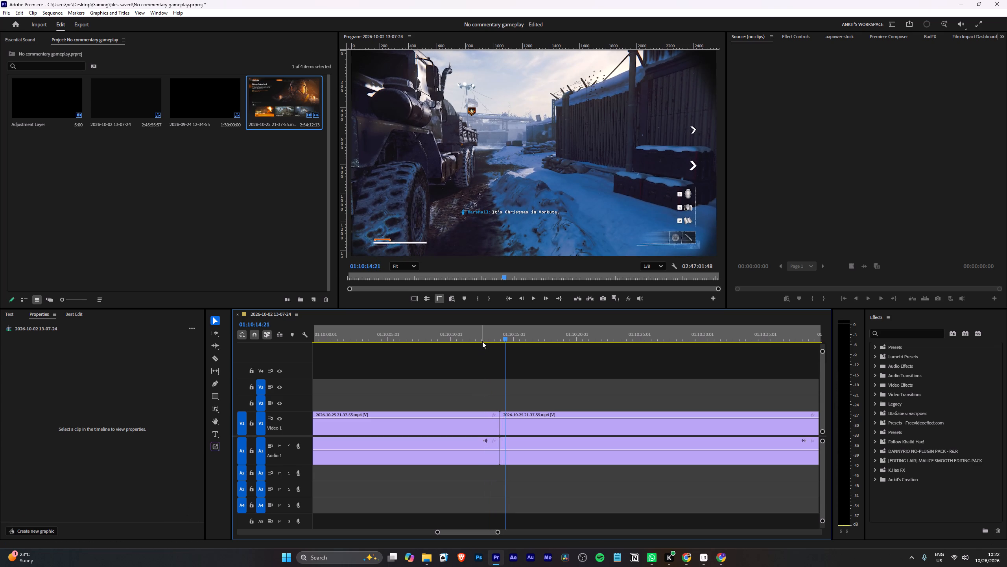
key("space")
left_click_drag(481, 339, 468, 337)
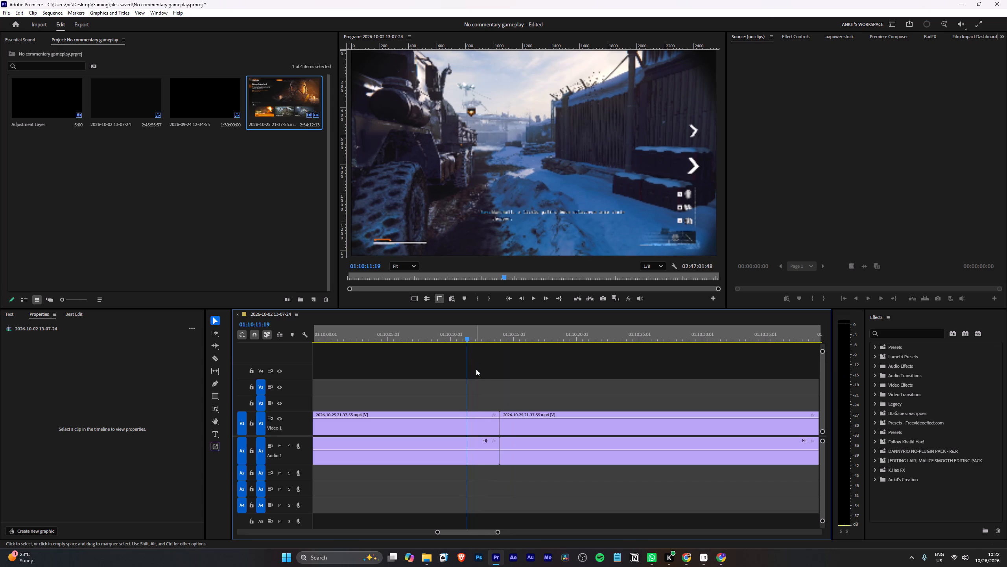
left_click(481, 375)
scroll(467, 385, "up", 11, "alt")
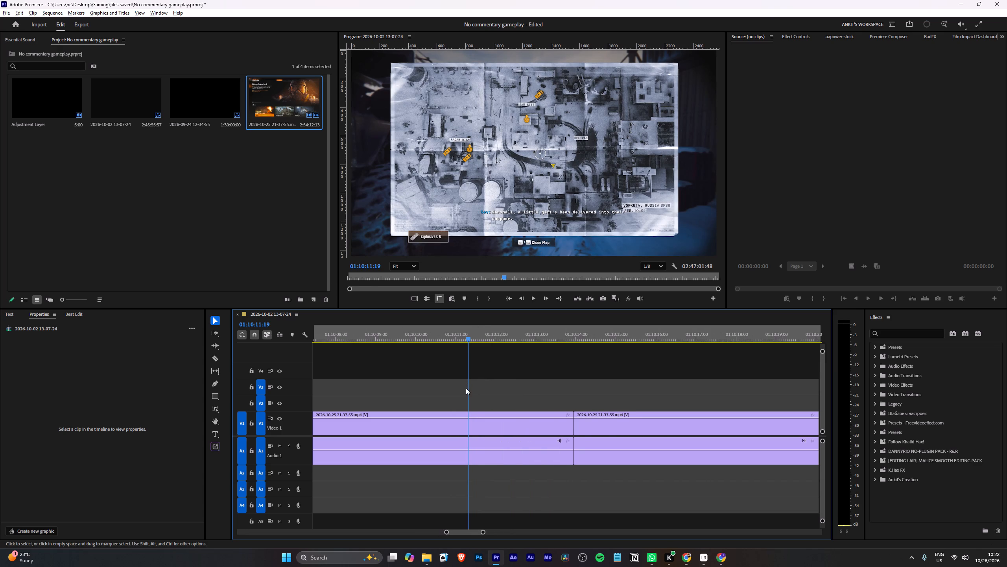
left_click(483, 388)
key("space")
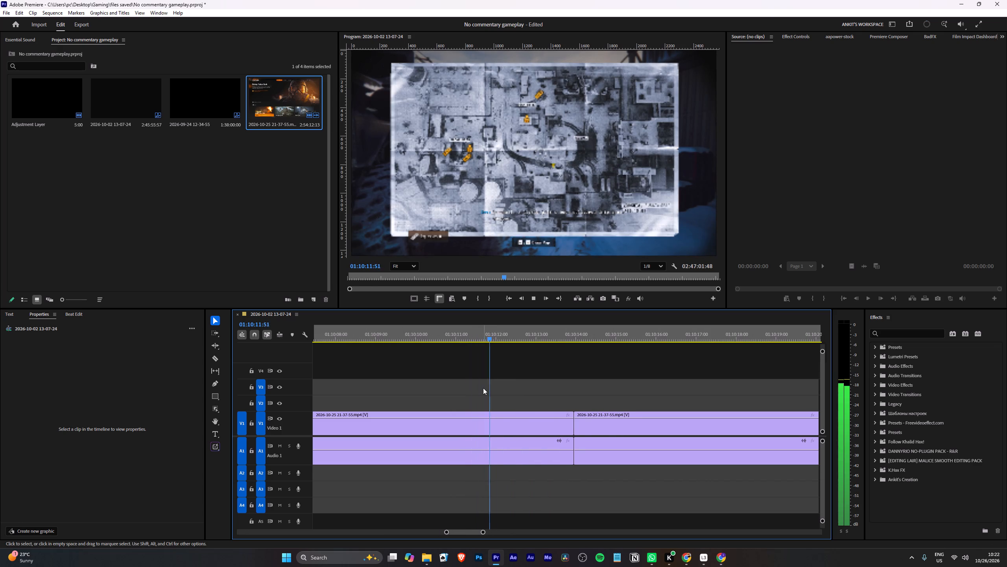
key("space")
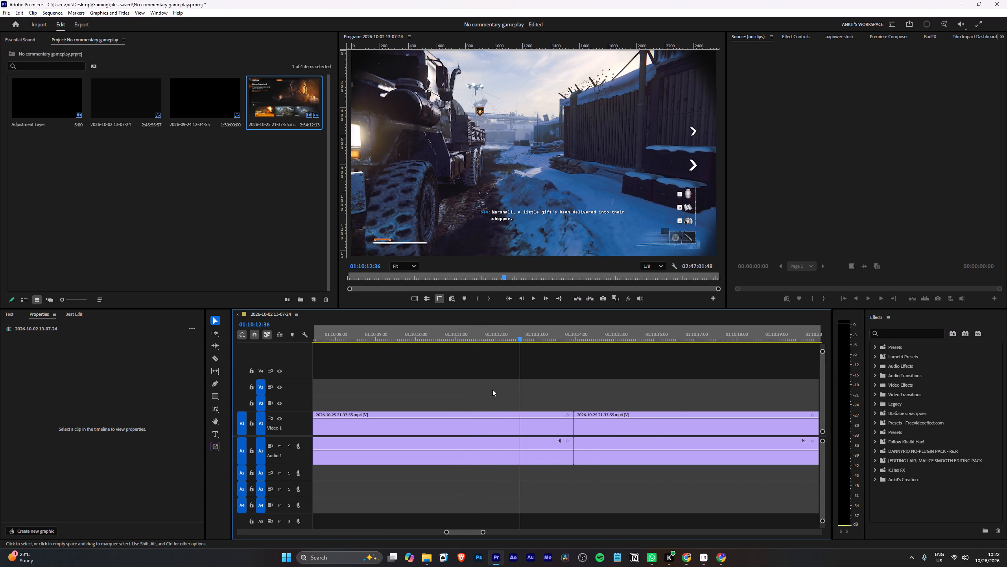
scroll(501, 389, "up", 9, "alt")
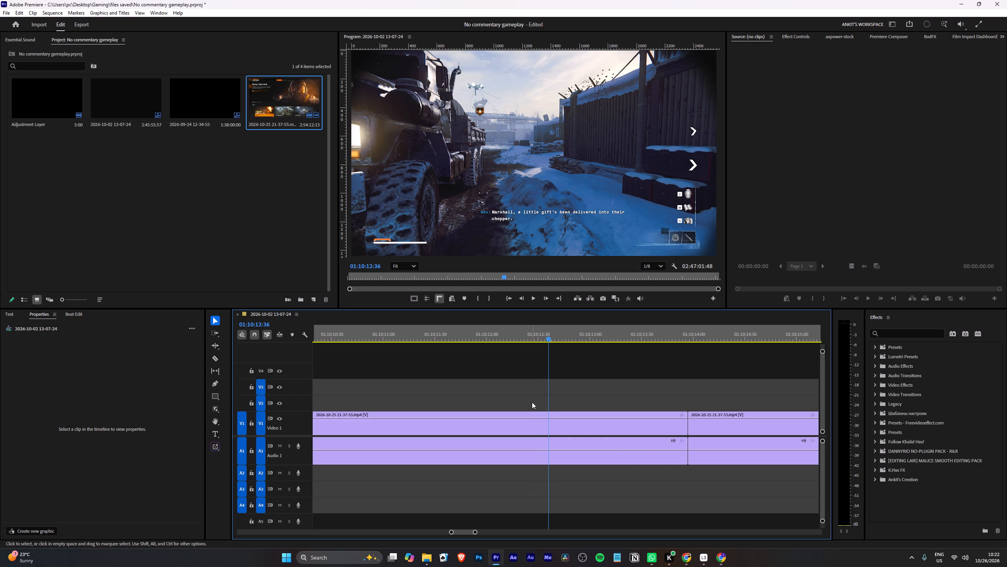
key("e")
Play back the retrimmed join at 01:10:12:36 beside the parked truck to check that it flows smoothly.
key("space")
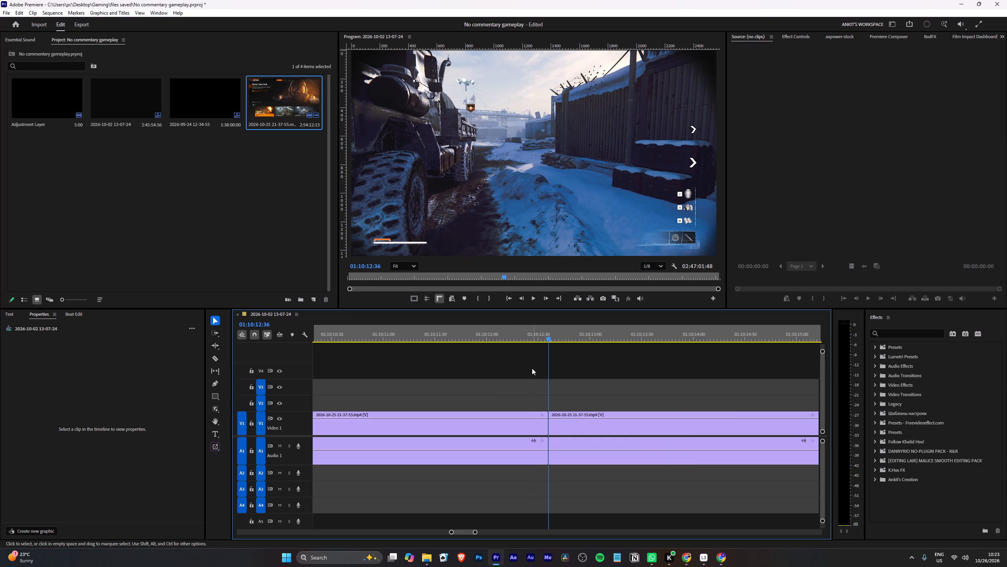
left_click_drag(541, 334, 511, 338)
key("space")
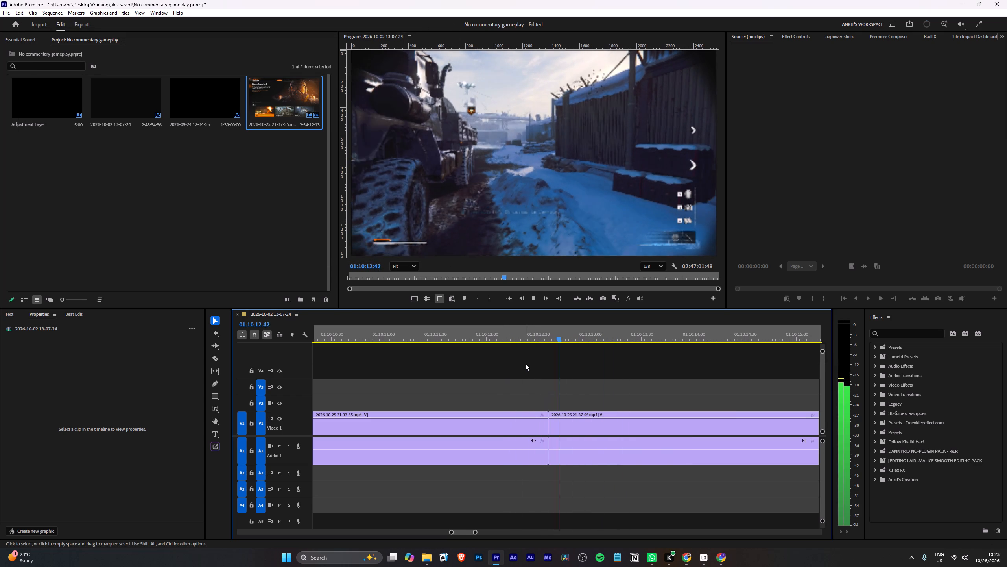
scroll(526, 363, "down", 8, "alt")
key("space")
left_click_drag(487, 325, 437, 329)
key("space")
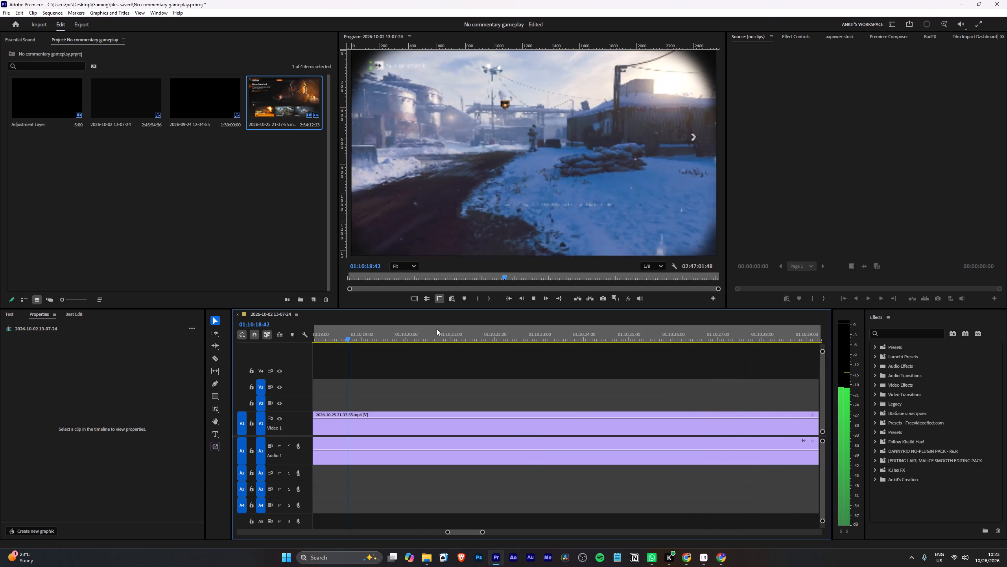
Split the gameplay clip's video and audio at 01:14:00:08, behind the wooden crate during the "No going back now!" subtitle.
key("l")
scroll(437, 329, "down", 3)
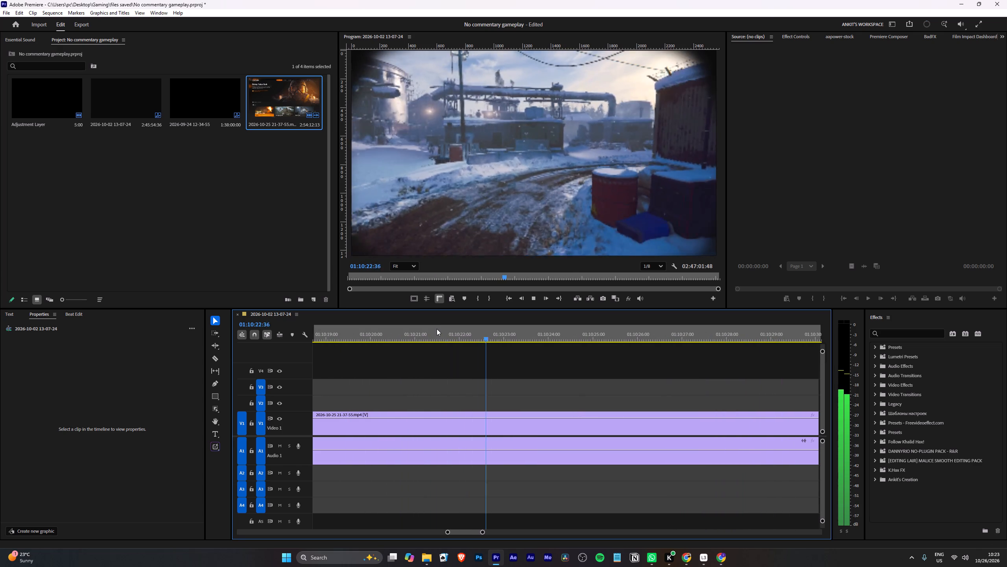
key("l")
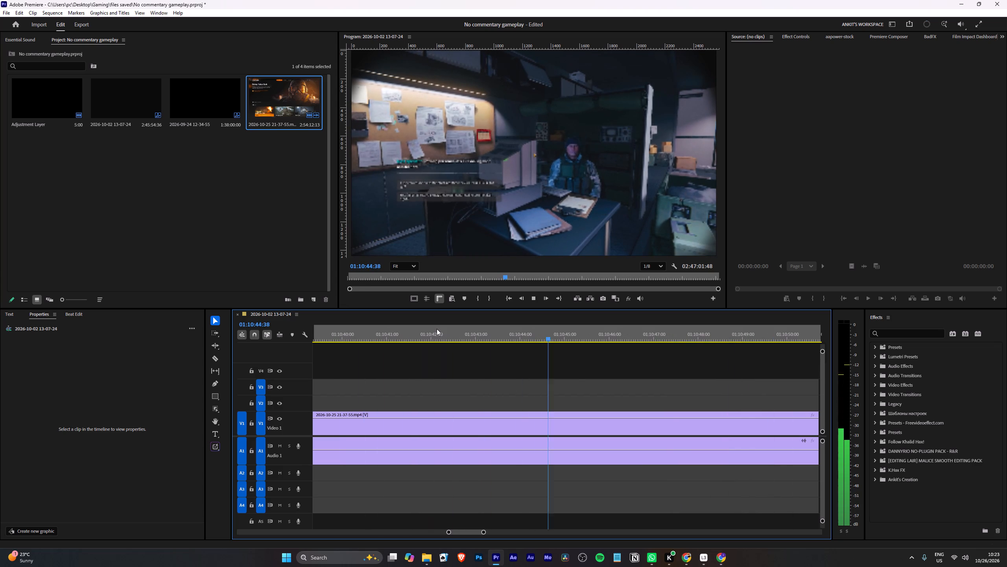
key("l")
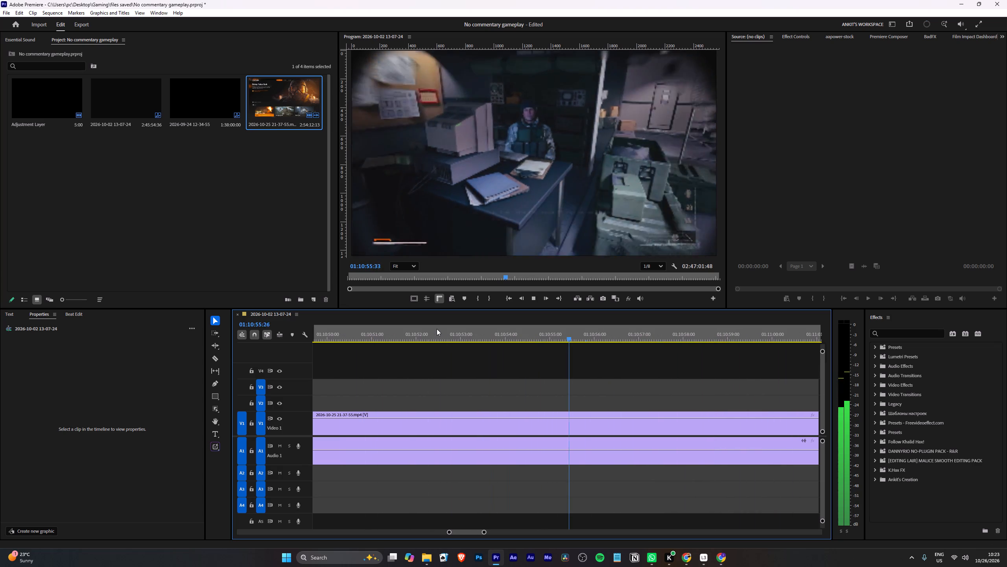
key("l")
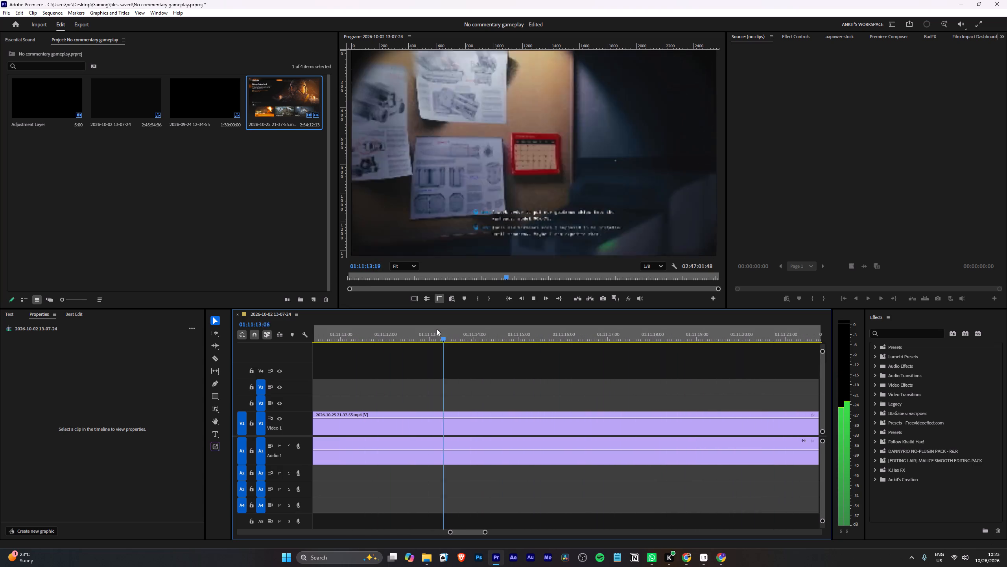
type("kl")
key("l")
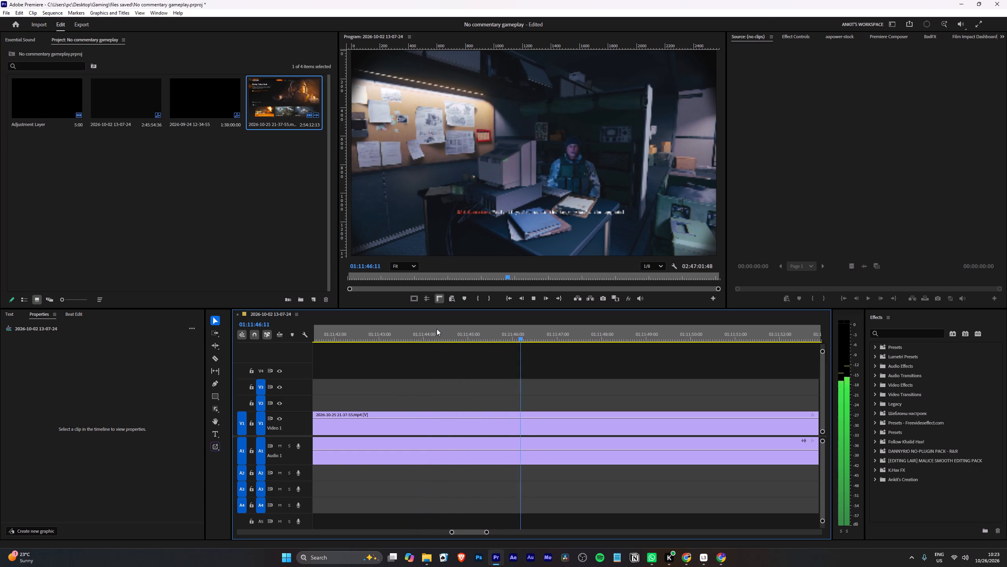
key("l")
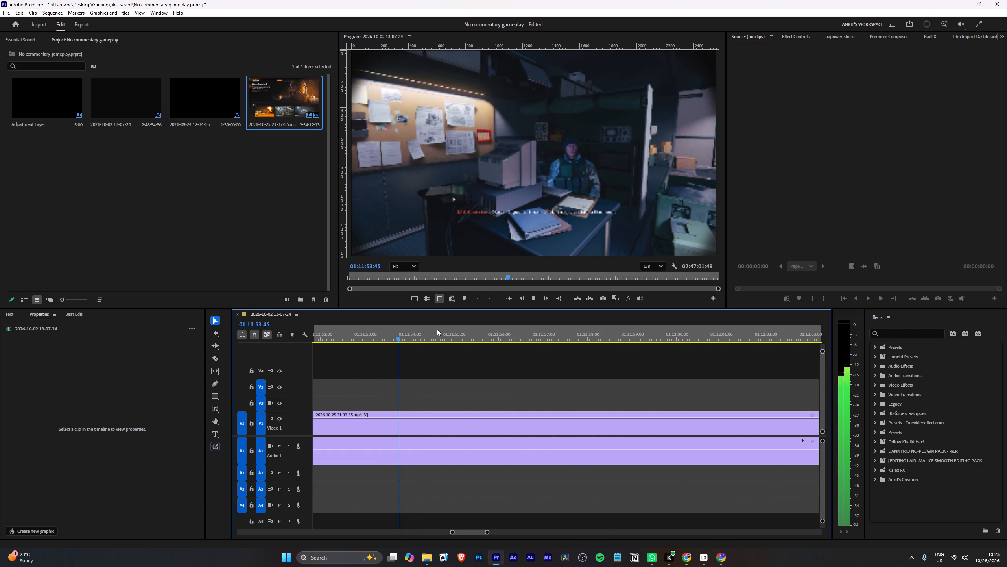
key("l")
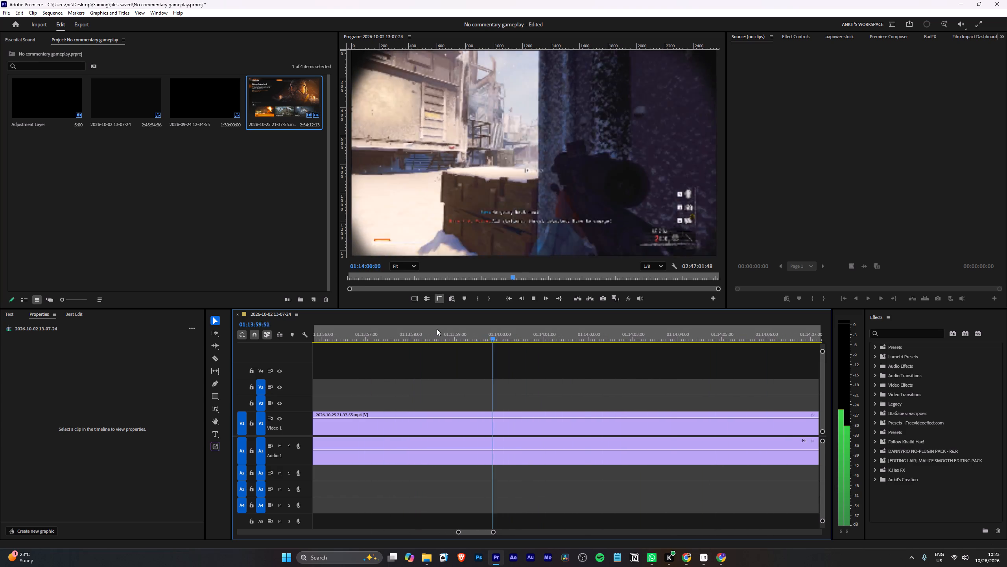
key("space")
type("l")
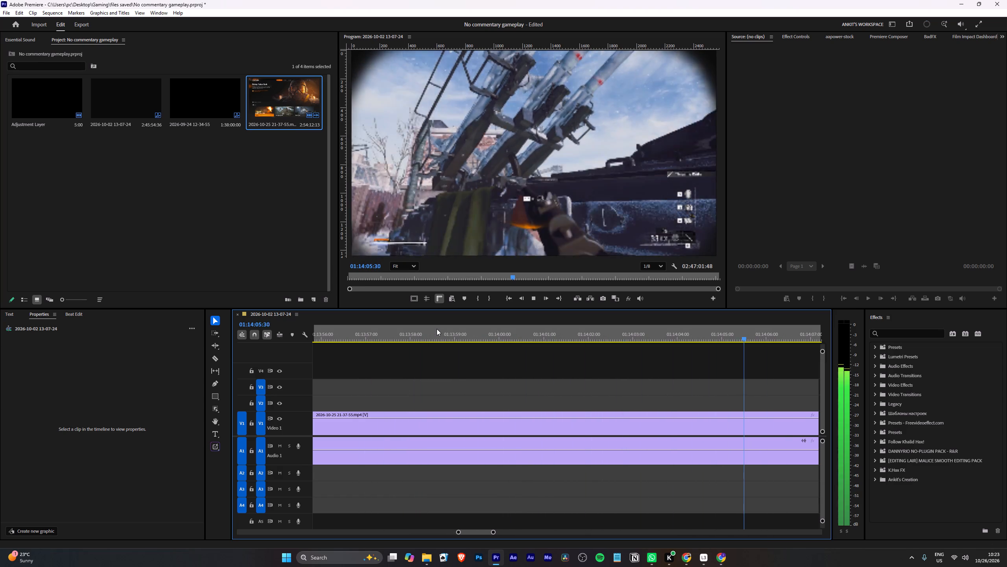
key("space")
left_click(507, 330)
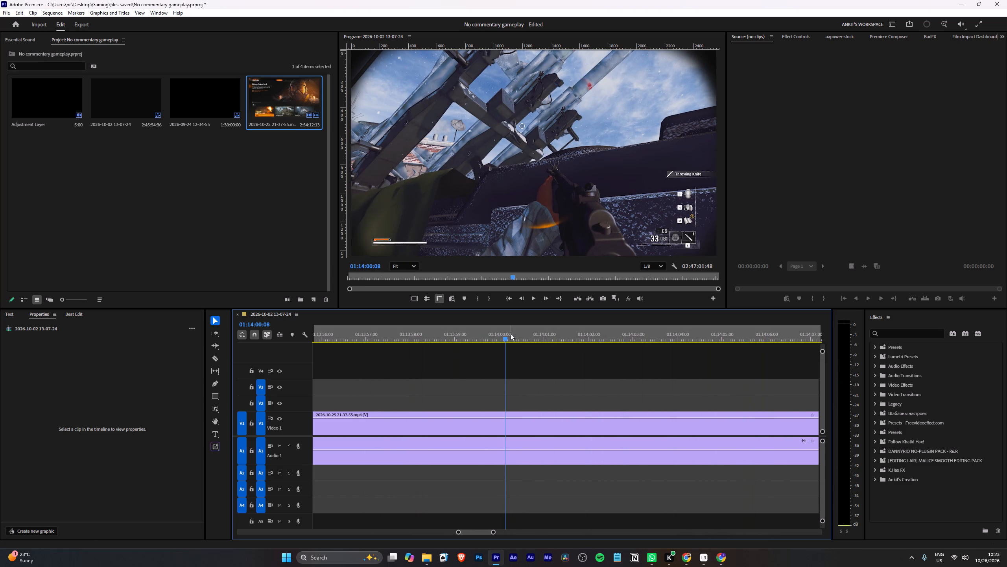
key("w")
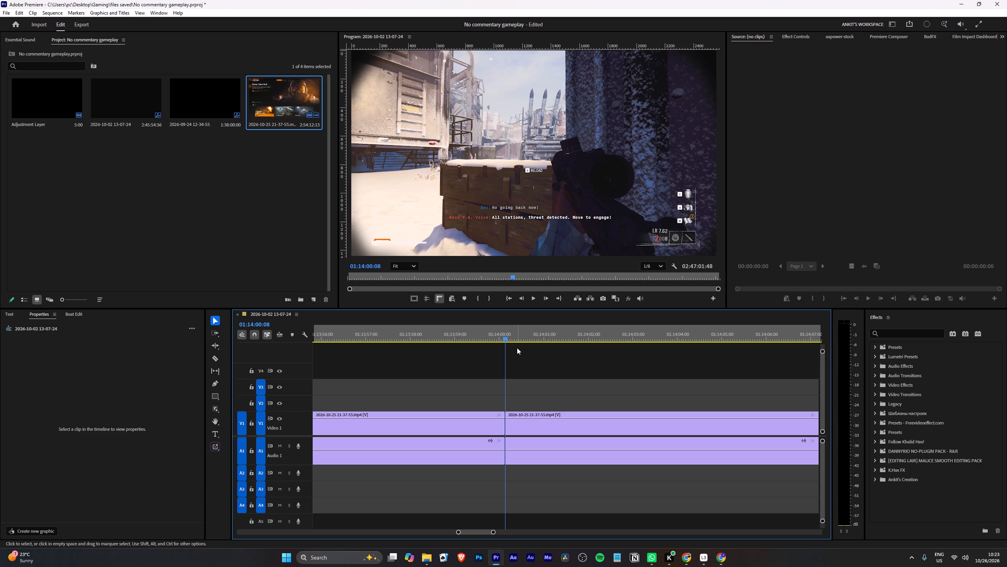
Review the footage after the 01:14:00:08 split at high speed, up to the restricted-area room around 01:16:33.
key("l")
key("l")
key("l")
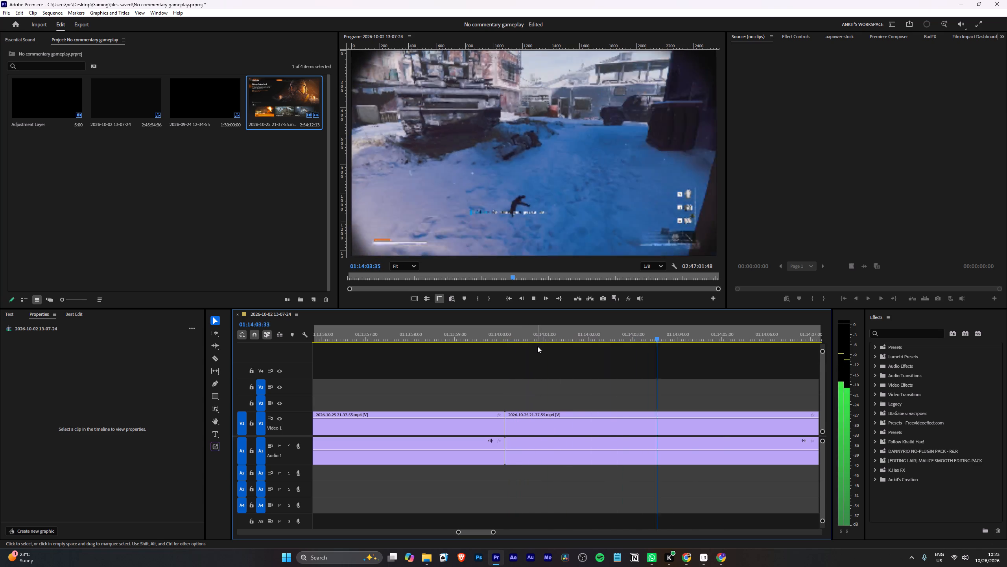
key("l")
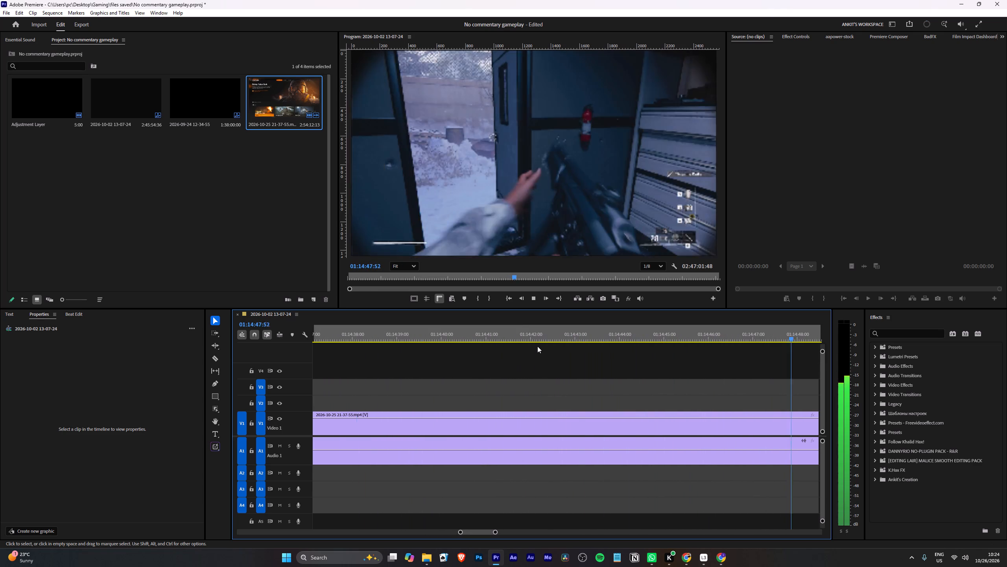
key("space")
type("ll")
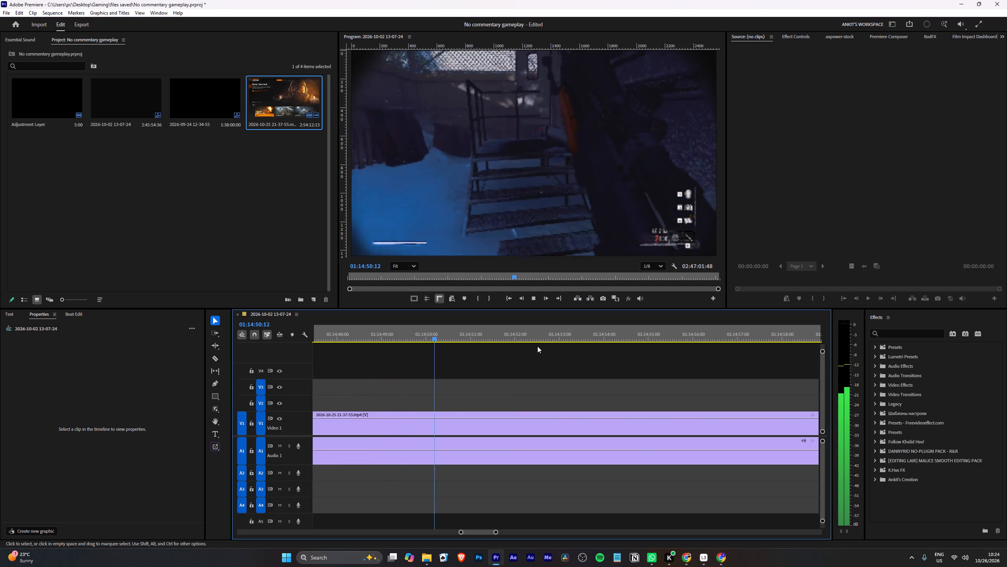
key("l")
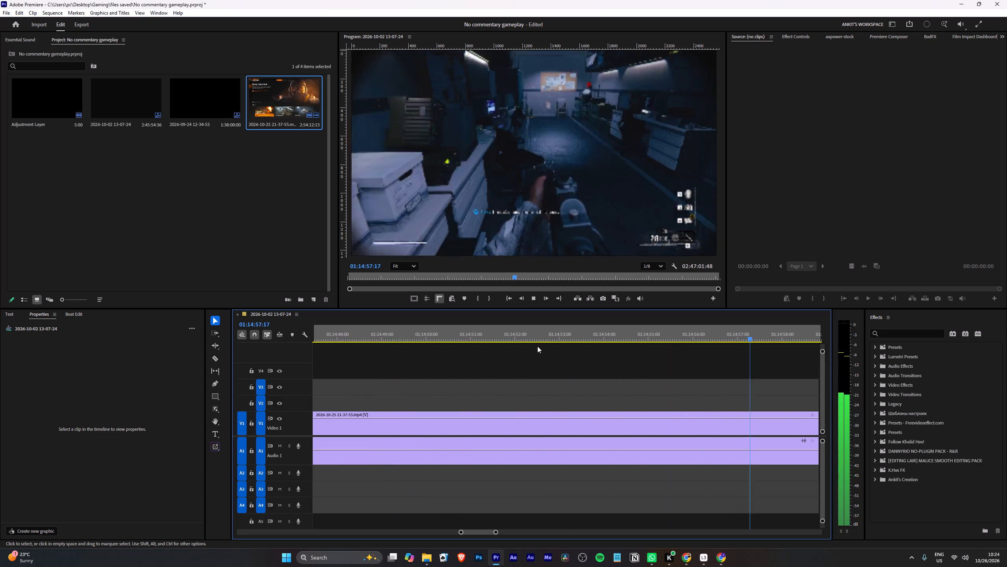
key("l")
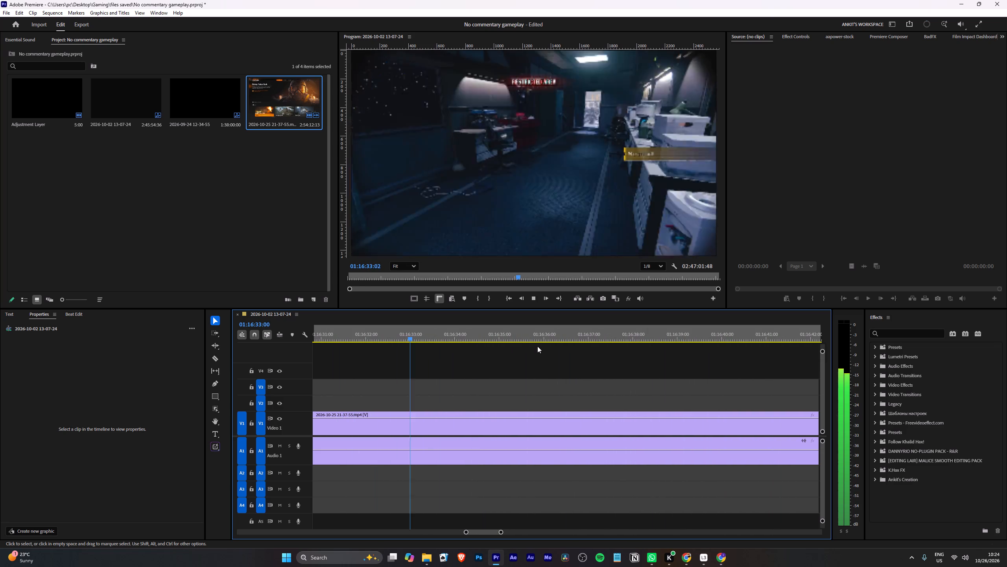
key("space")
Split the gameplay clip's video and audio at 01:16:29:39, beside the water cooler just after the reload's black screen.
scroll(537, 346, "up", 8)
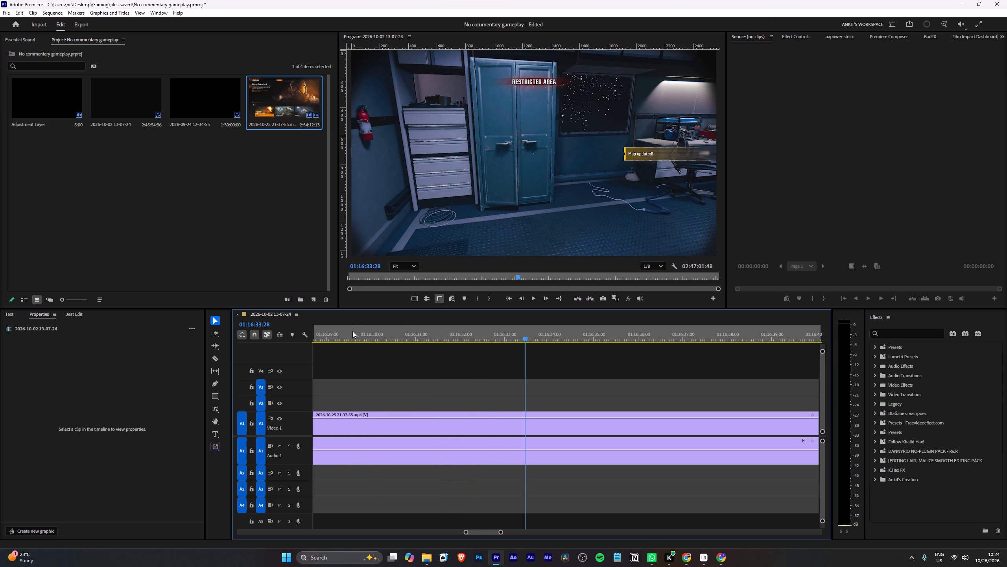
left_click(352, 331)
scroll(384, 355, "up", 9)
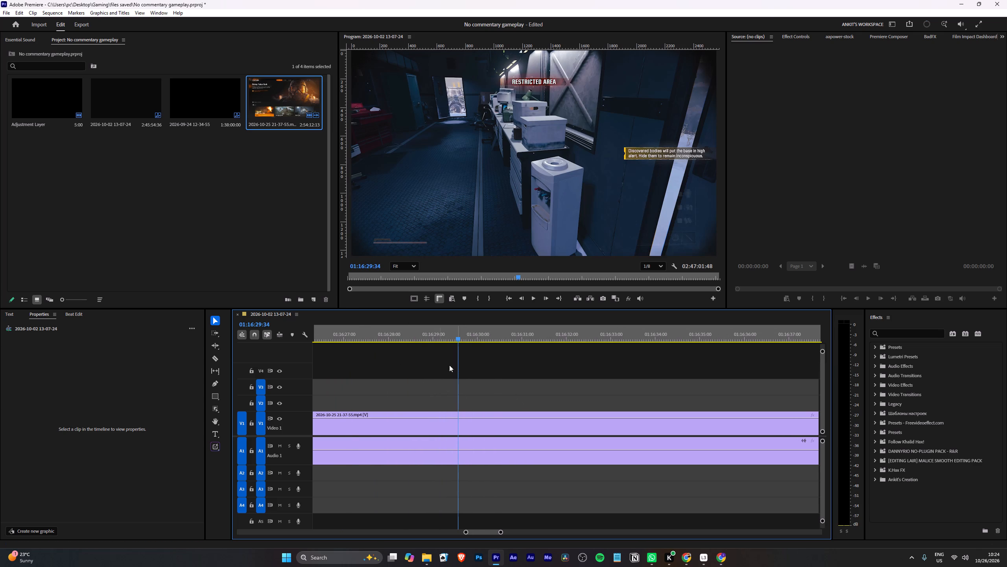
left_click(445, 341)
scroll(449, 345, "up", 13, "alt")
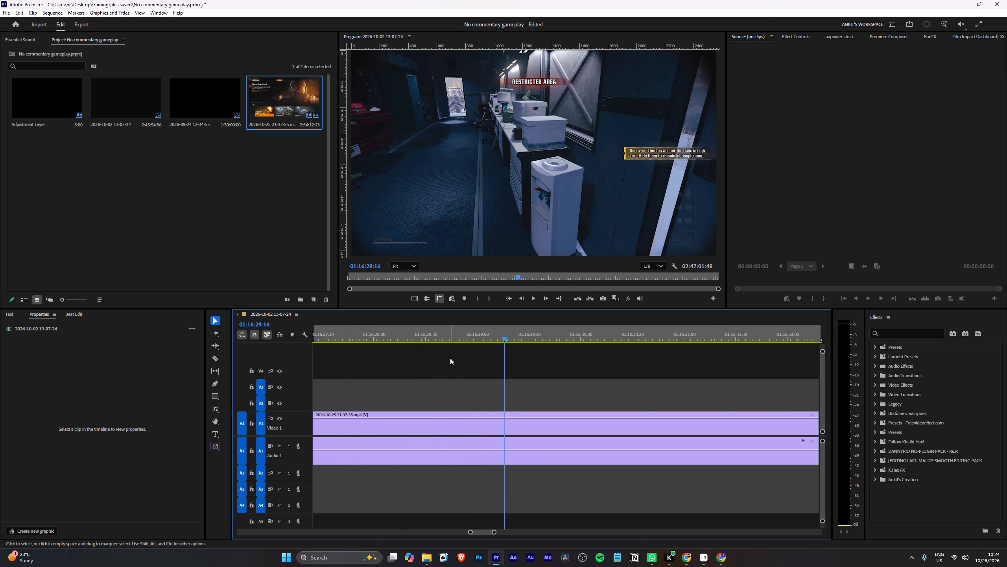
scroll(450, 358, "up", 4, "alt")
key("space")
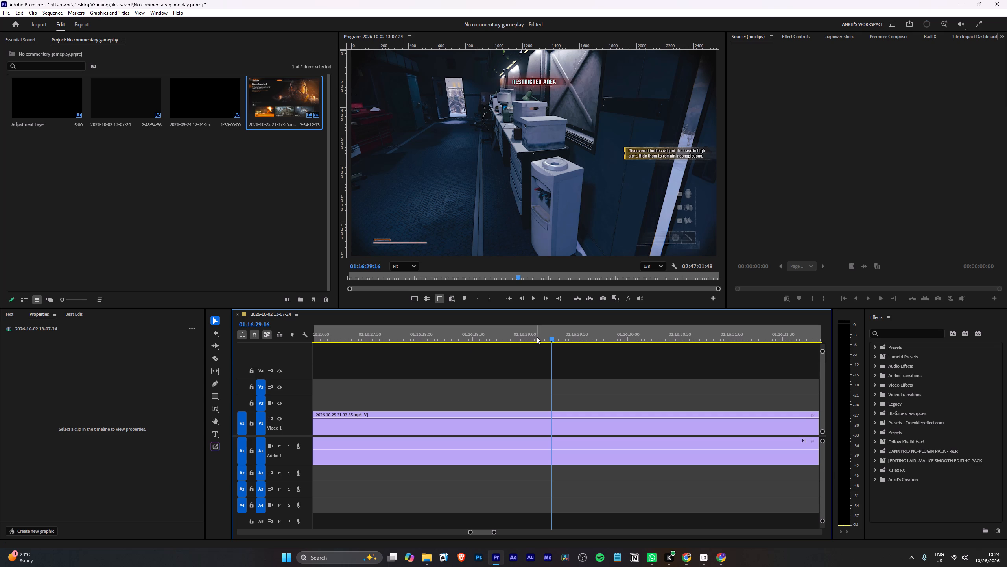
left_click_drag(541, 341, 456, 345)
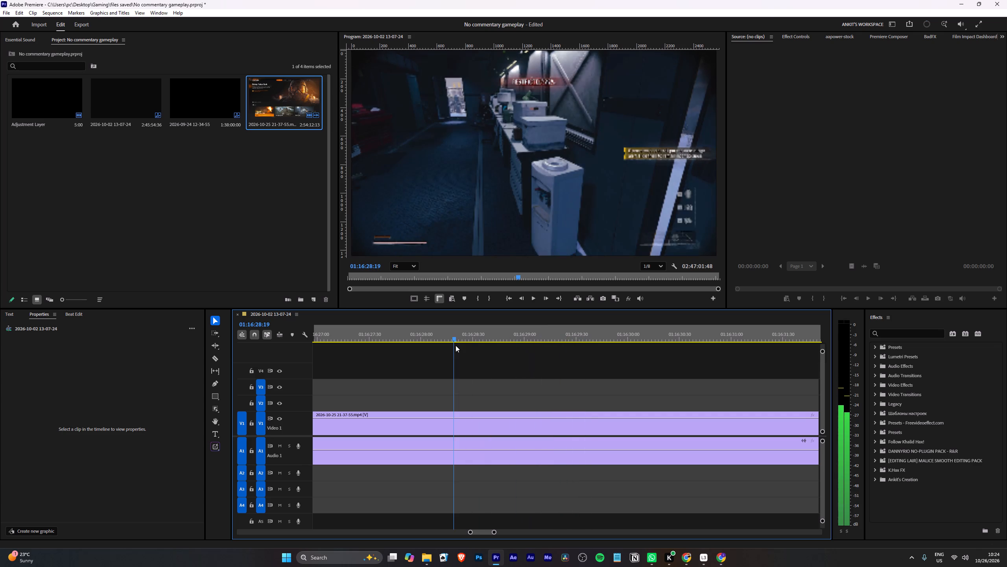
left_click_drag(456, 345, 487, 334)
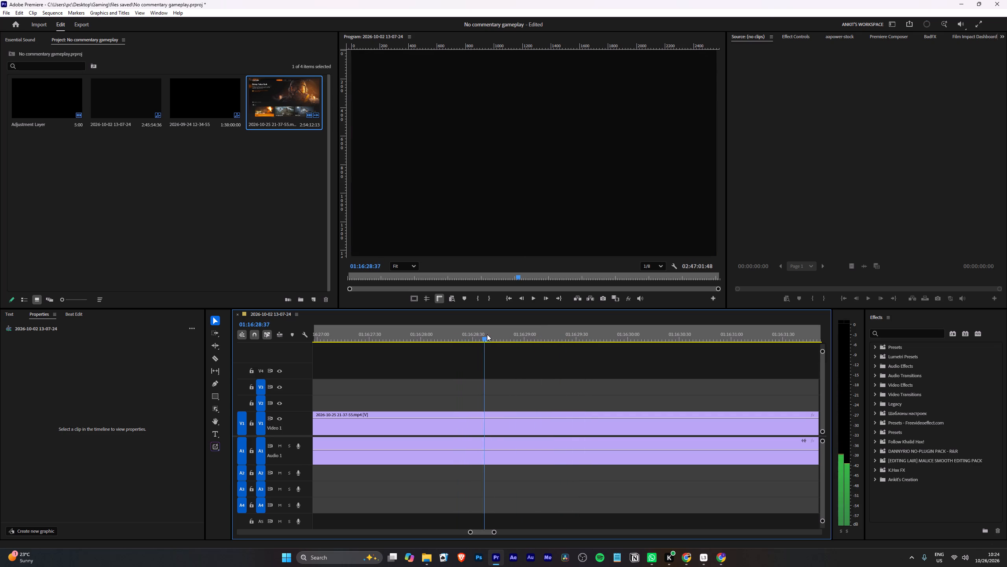
left_click_drag(487, 334, 528, 335)
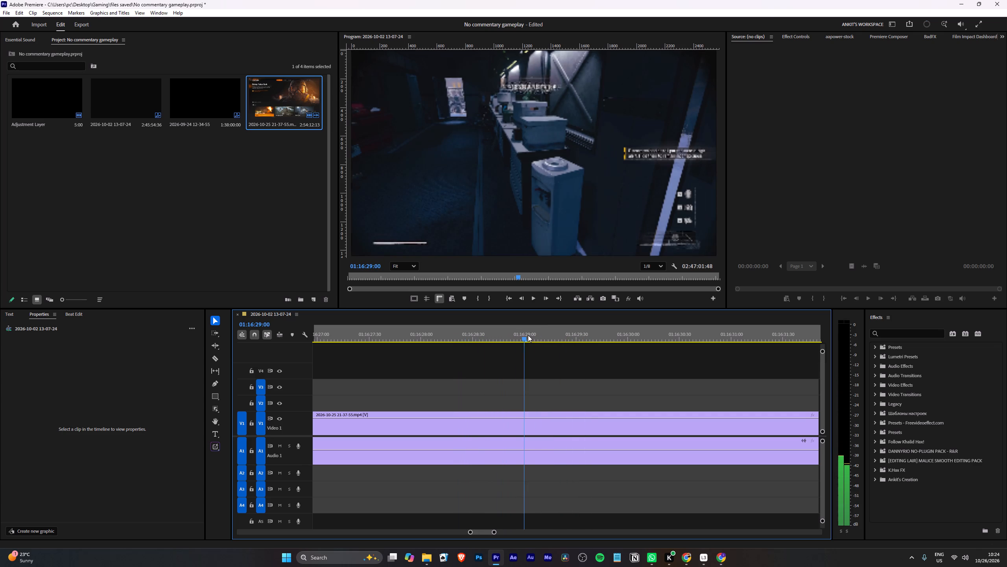
left_click_drag(528, 335, 558, 335)
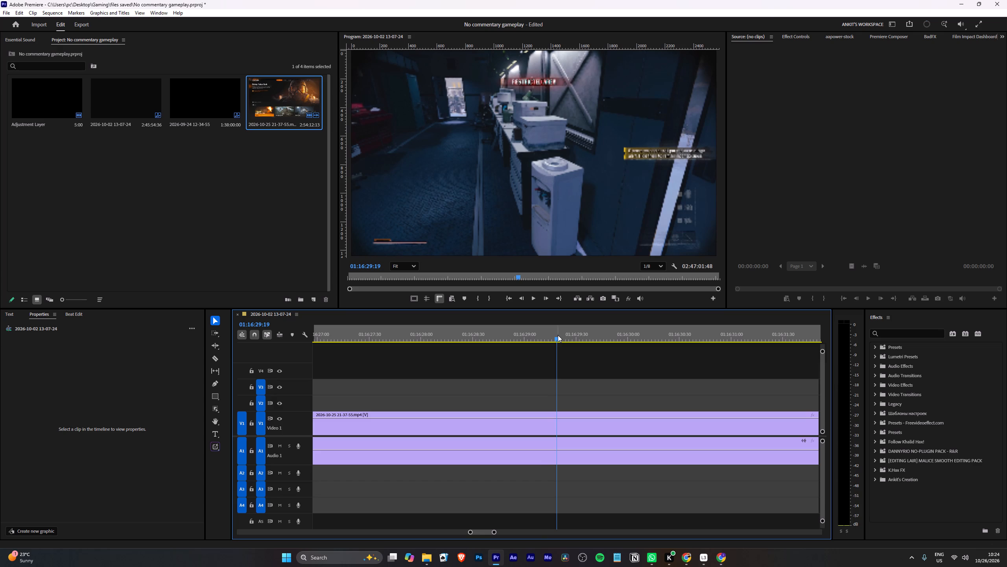
key("Right")
key("Right")
key("Right")
key("Right")
key("Right")
key("Right")
key("Right")
key("Right")
key("Right")
key("Right")
key("Right")
key("Right")
key("Right")
key("Right")
key("Right")
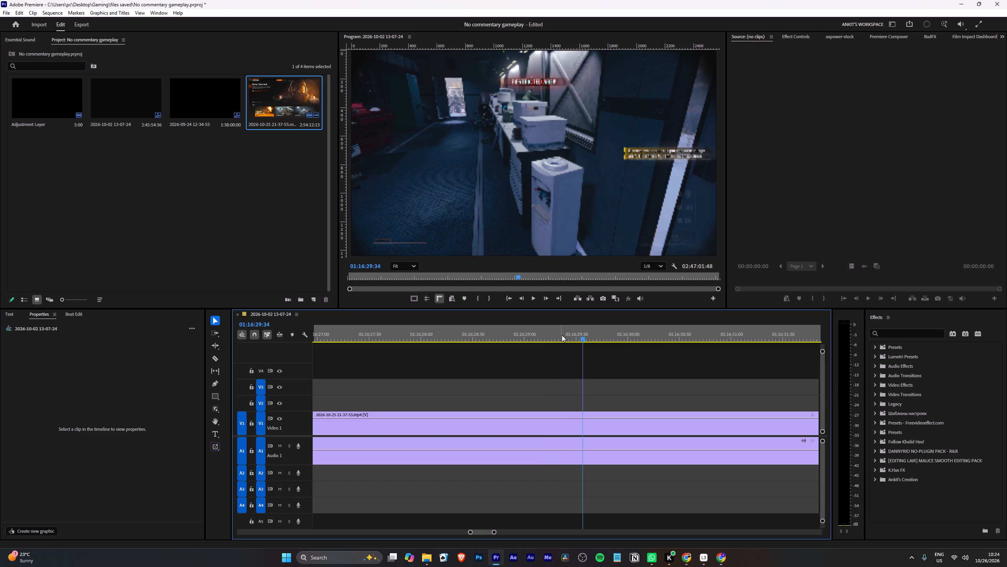
key("Left")
key("Left")
key("Left")
key("Left")
key("Left")
key("Left")
key("Left")
key("Left")
key("Left")
key("Left")
key("Left")
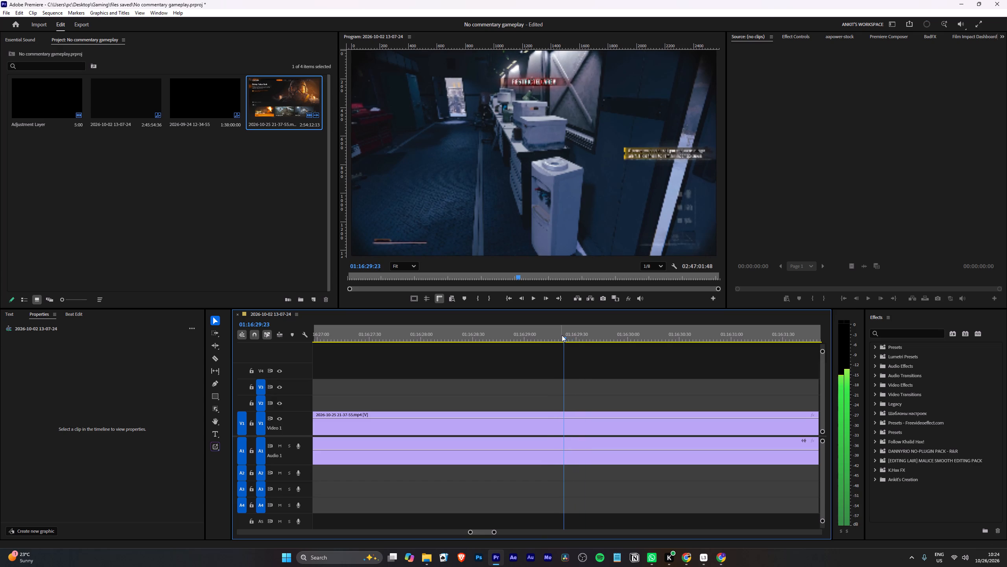
key("Left")
key("Left")
key("Left")
key("Left")
key("Left")
key("Left")
key("Left")
key("Left")
key("Left")
key("Left")
key("Left")
key("Left")
key("Left")
key("Left")
key("Left")
key("Left")
key("Left")
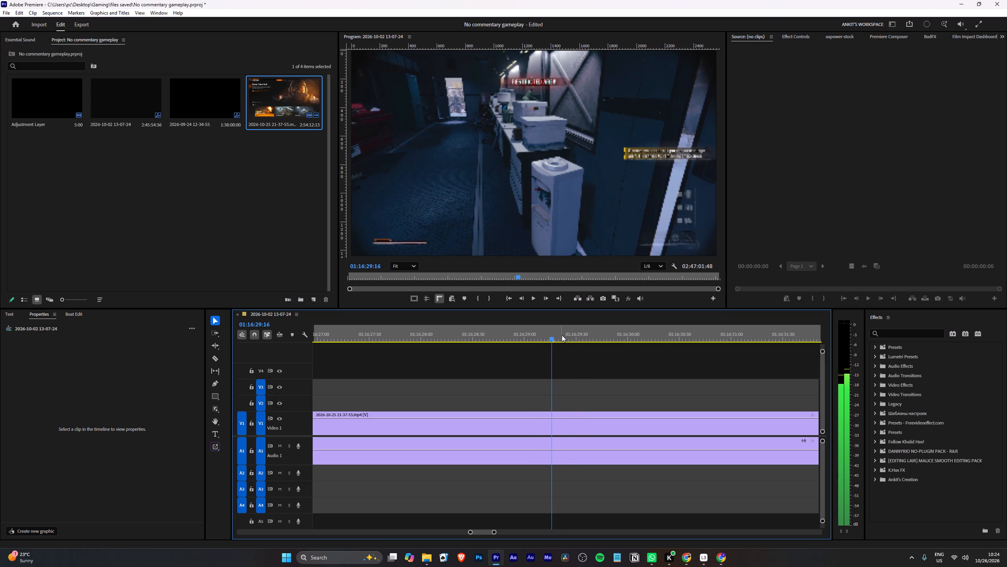
key("Right")
key("Right")
key("Right")
key("Right")
key("Right")
key("Right")
key("Right")
key("Right")
key("Right")
key("Right")
key("Right")
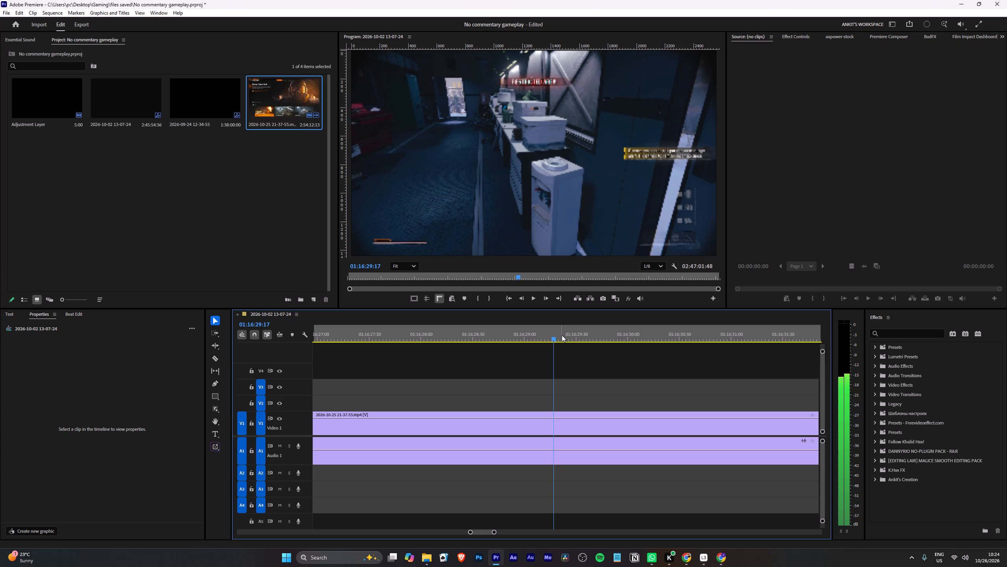
key("space")
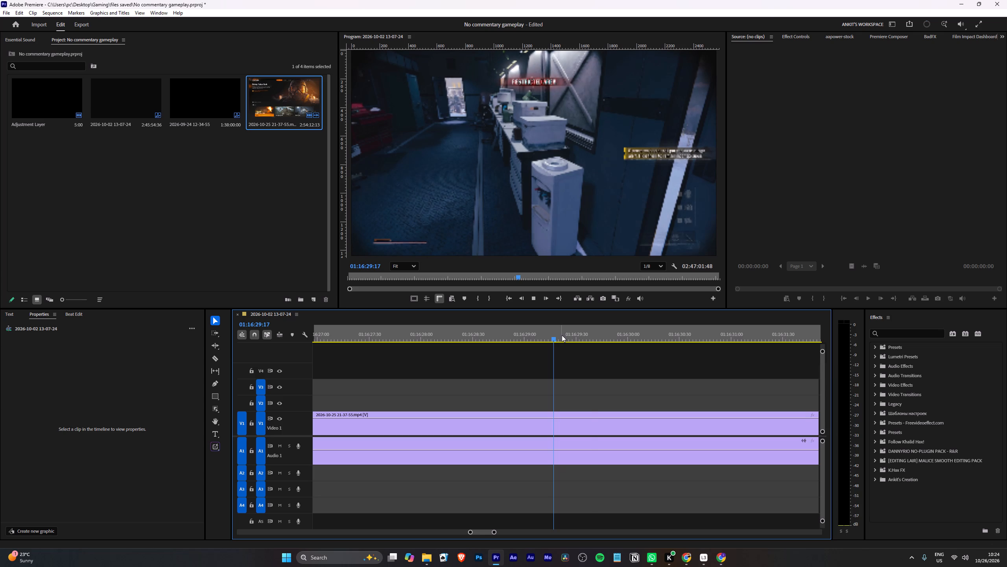
key("space")
key("w")
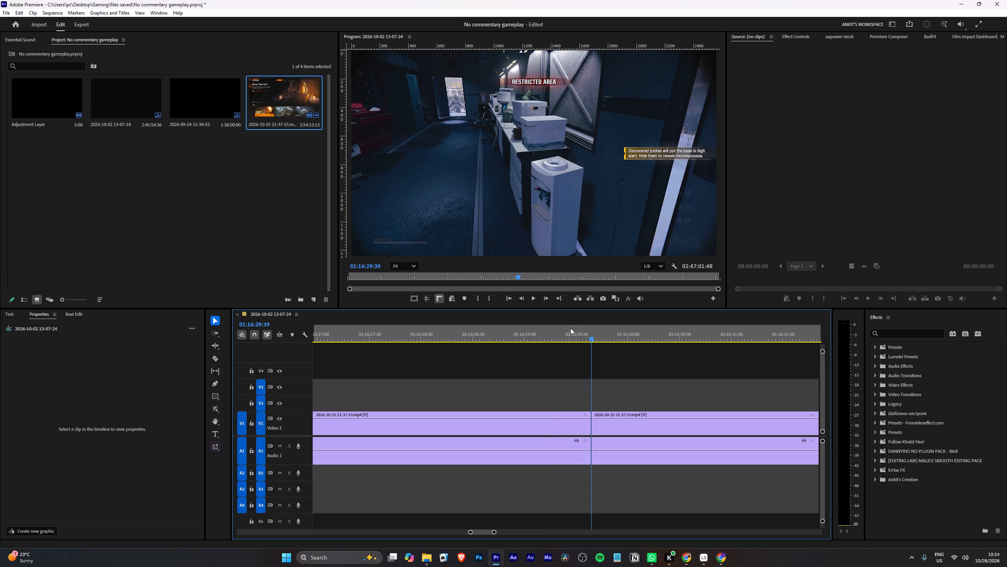
Ripple-delete the failed-attempt segment between the splits at 01:14:00:08 and 01:16:29:39.
scroll(574, 350, "down", 20, "alt")
scroll(574, 350, "down", 4, "alt")
left_click(503, 426)
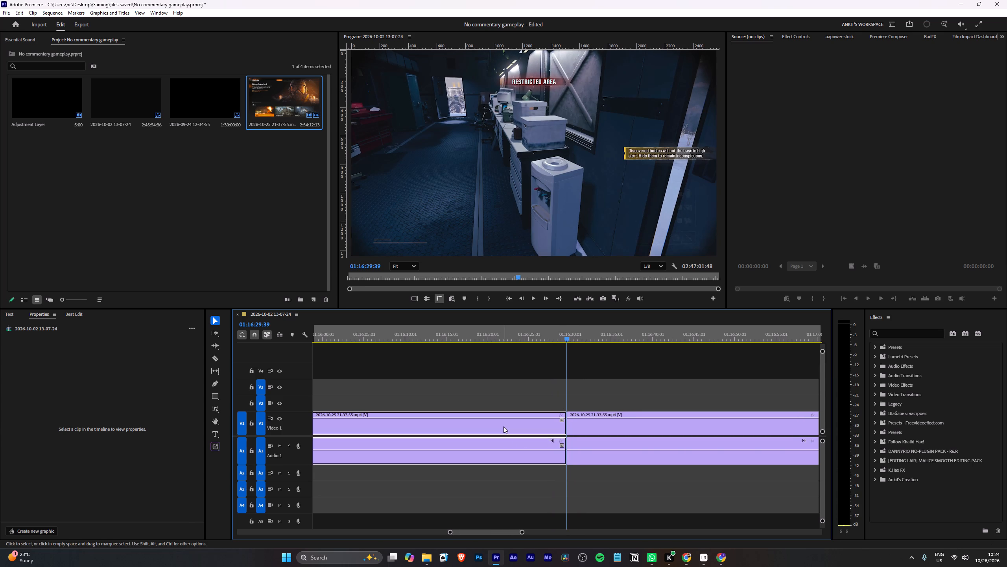
key("s")
Play back the footage leading into the new join at 01:14:00:08 to check how the two clips connect.
scroll(549, 426, "up", 4)
scroll(556, 415, "down", 5, "alt")
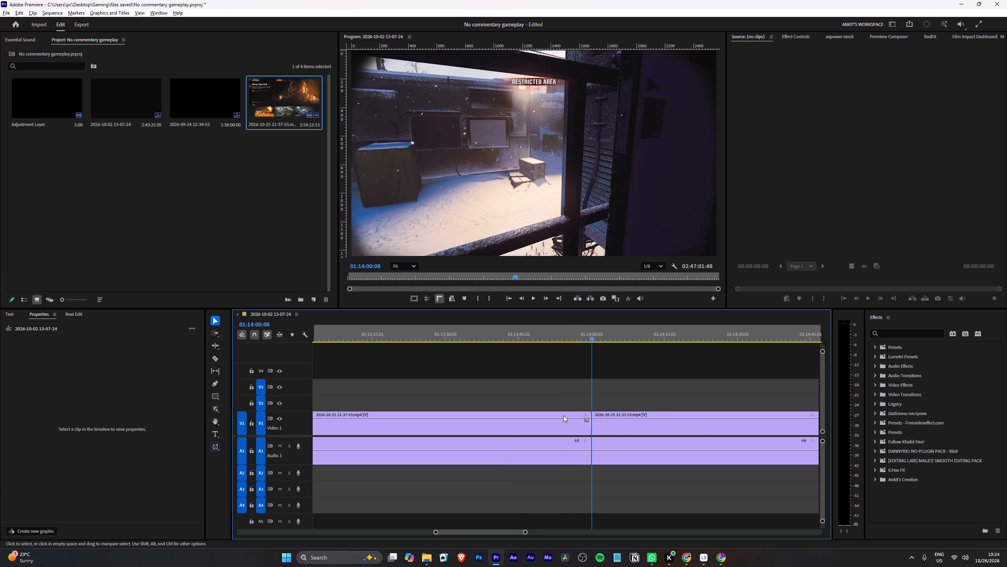
left_click_drag(587, 334, 522, 352)
key("space")
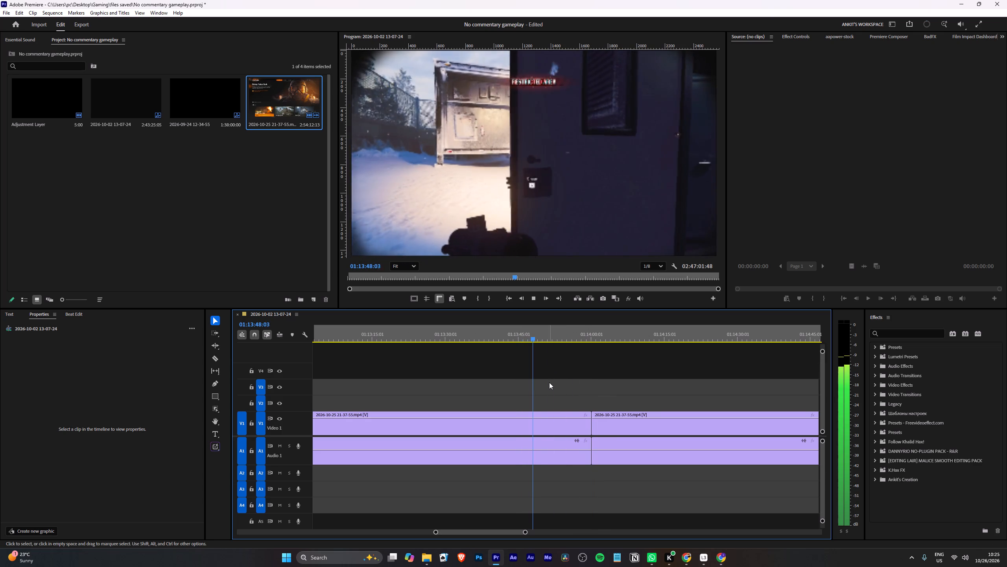
key("l")
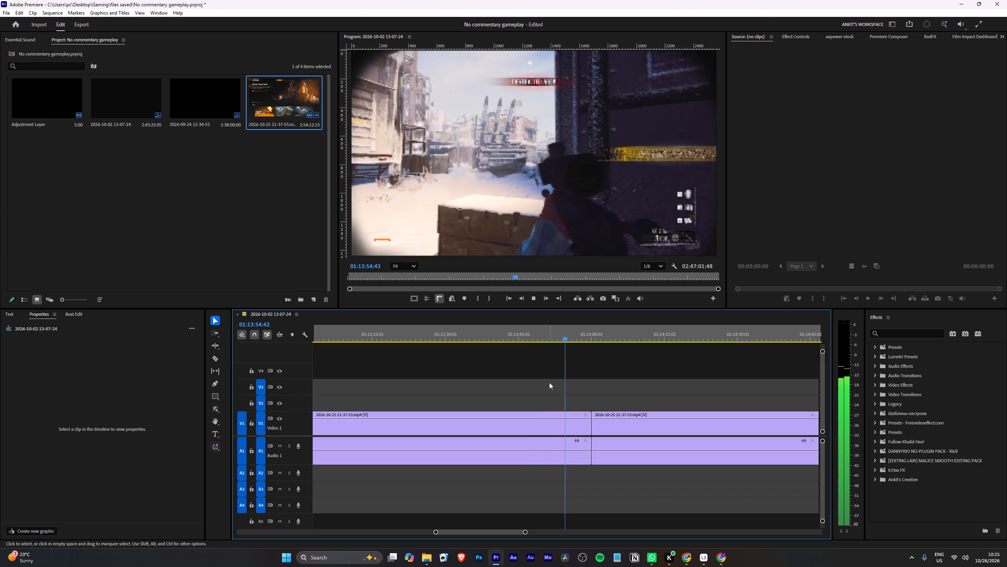
key("l")
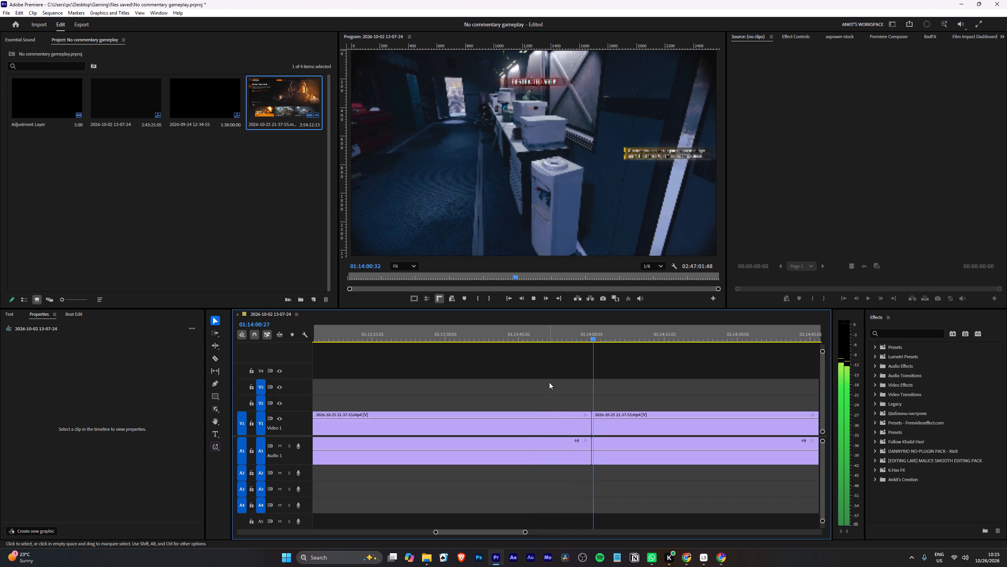
key("space")
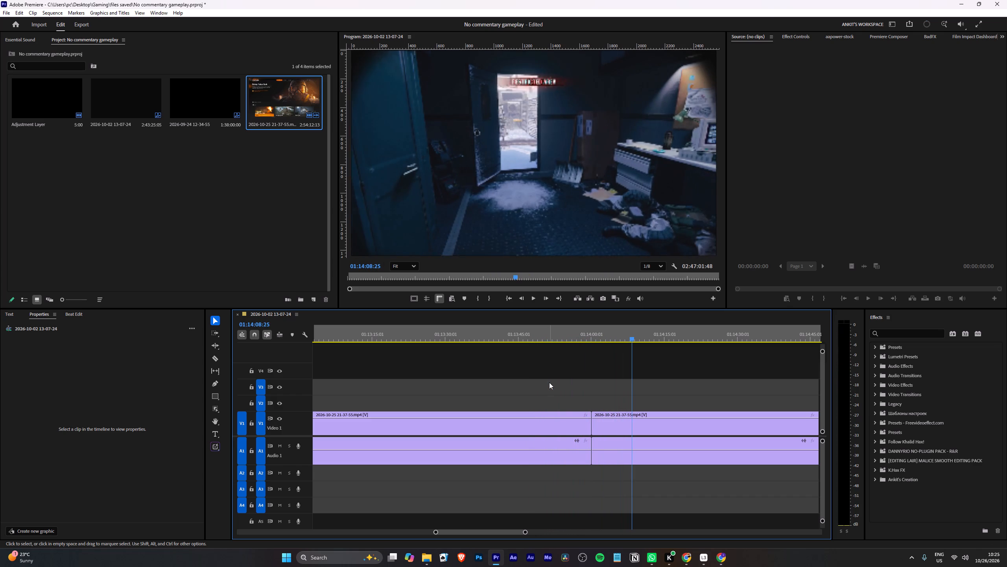
Ripple-trim the end of the clip before the join back to 01:13:31:56, where the view turns toward the water cooler.
left_click_drag(546, 333, 397, 347)
scroll(449, 378, "up", 4)
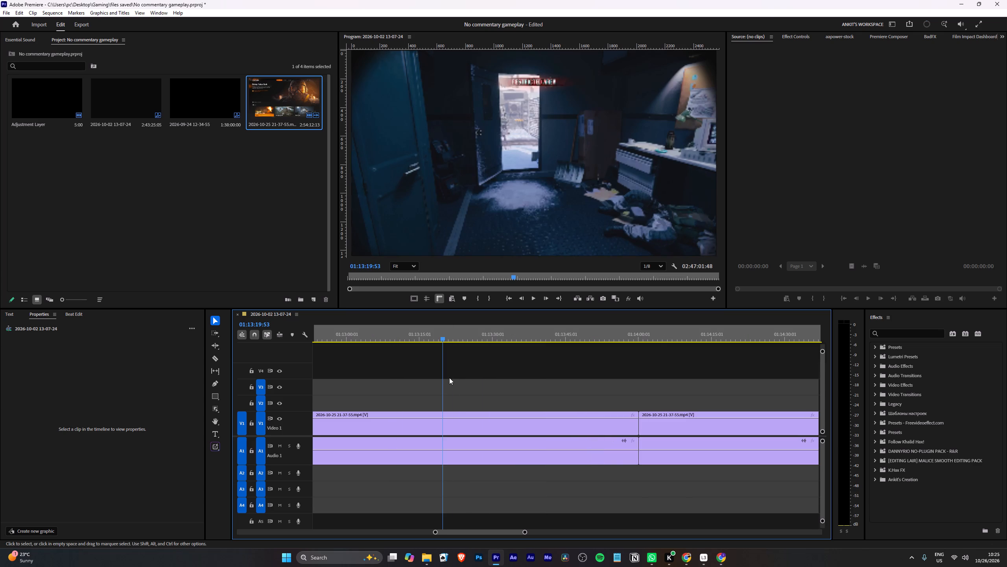
key("space")
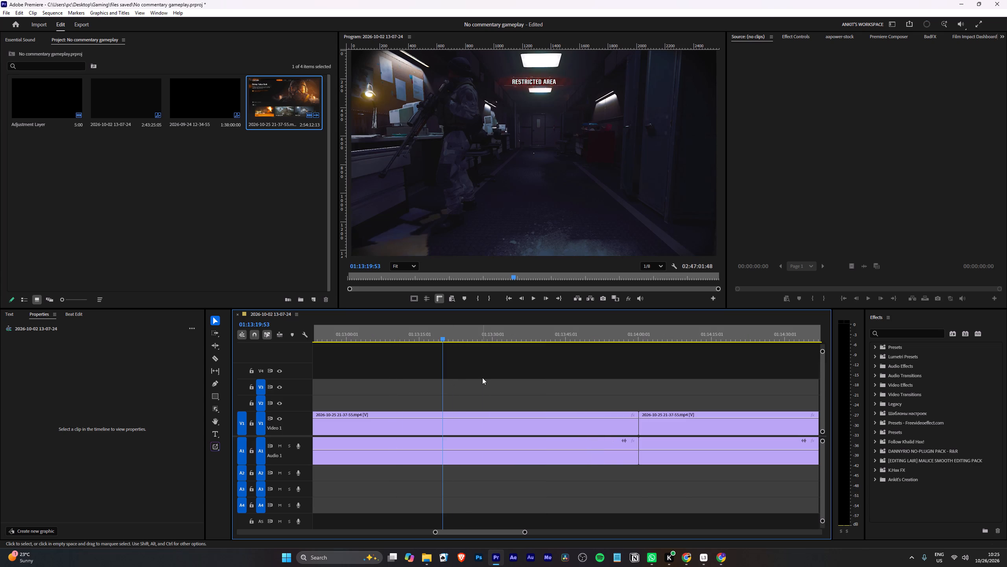
key("l")
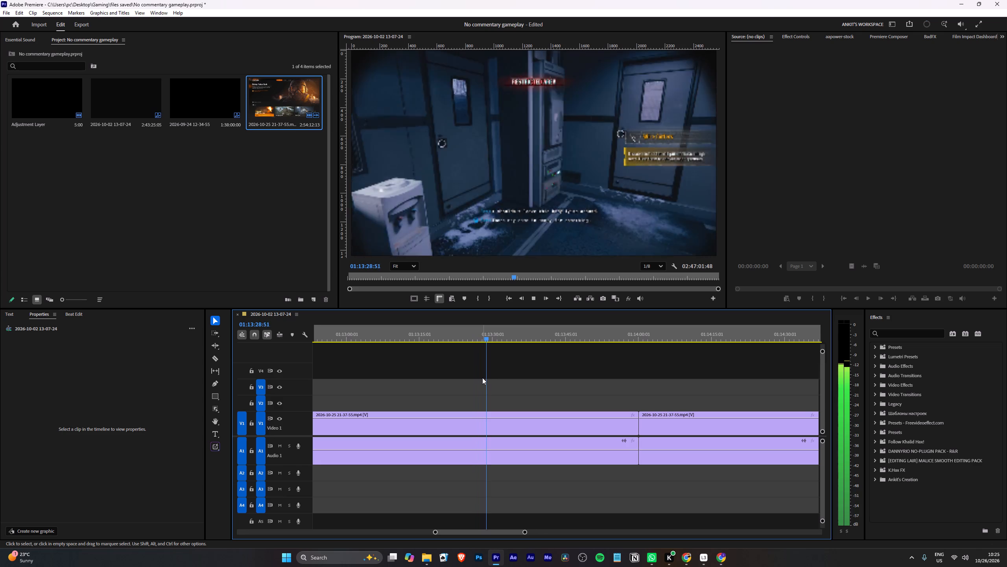
key("space")
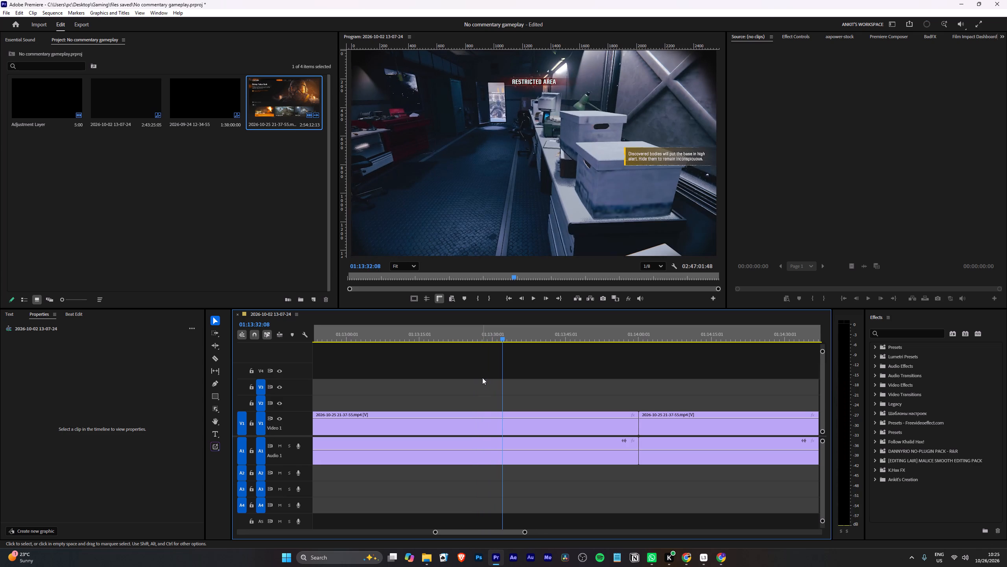
key("Left")
key("Left")
key("Left")
key("Left")
key("Left")
key("Left")
key("Left")
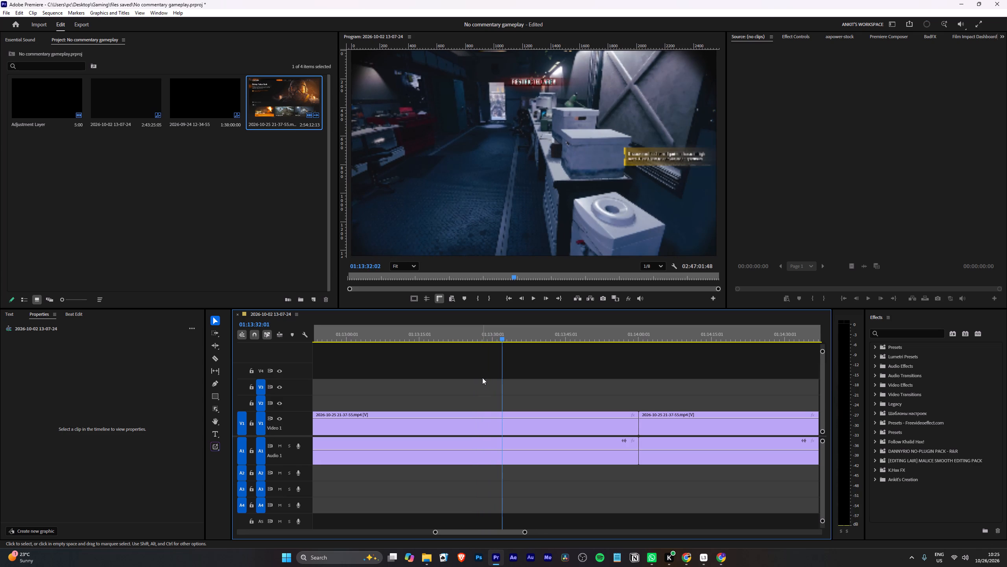
key("Left")
key("Left")
key("Left")
key("Left")
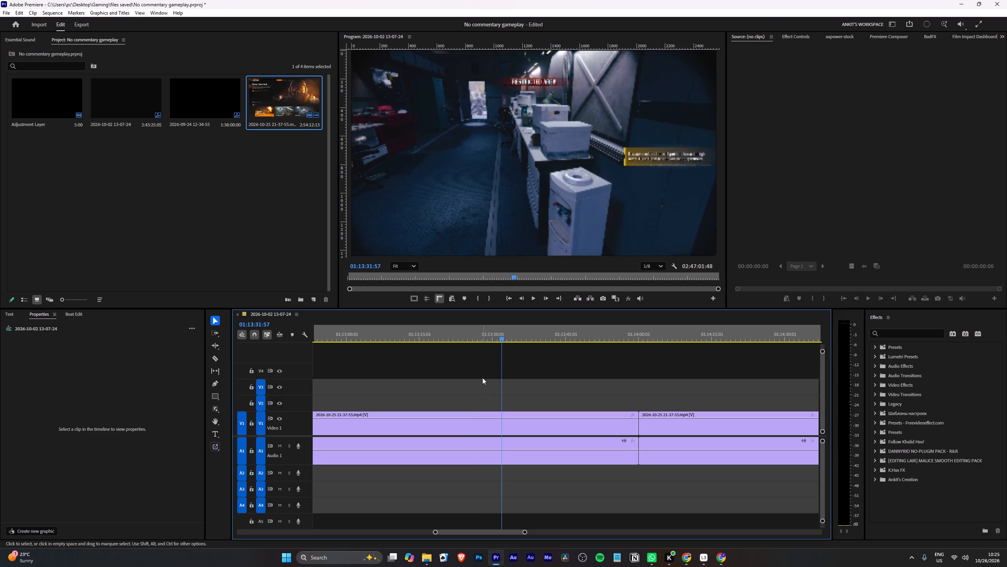
key("Left")
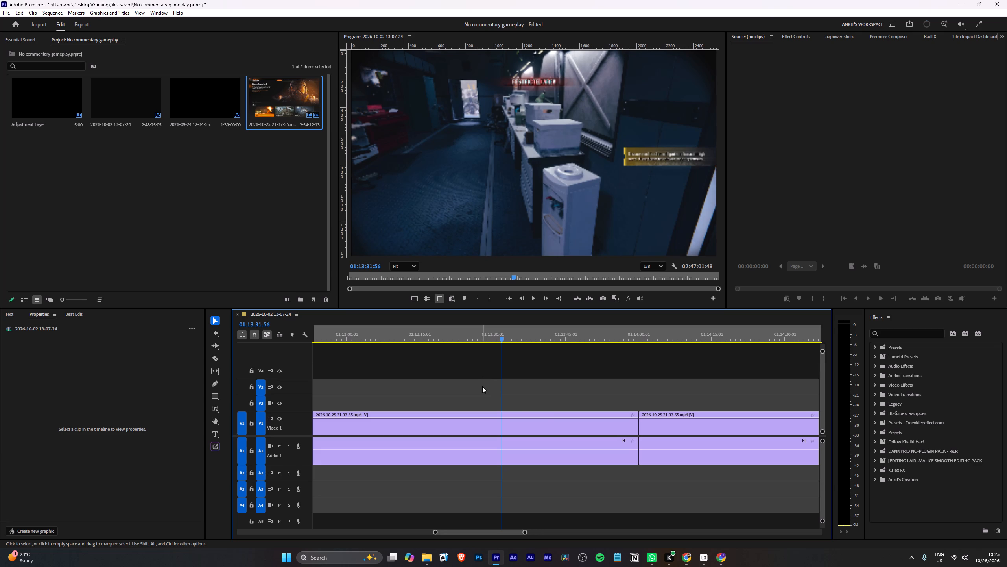
key("e")
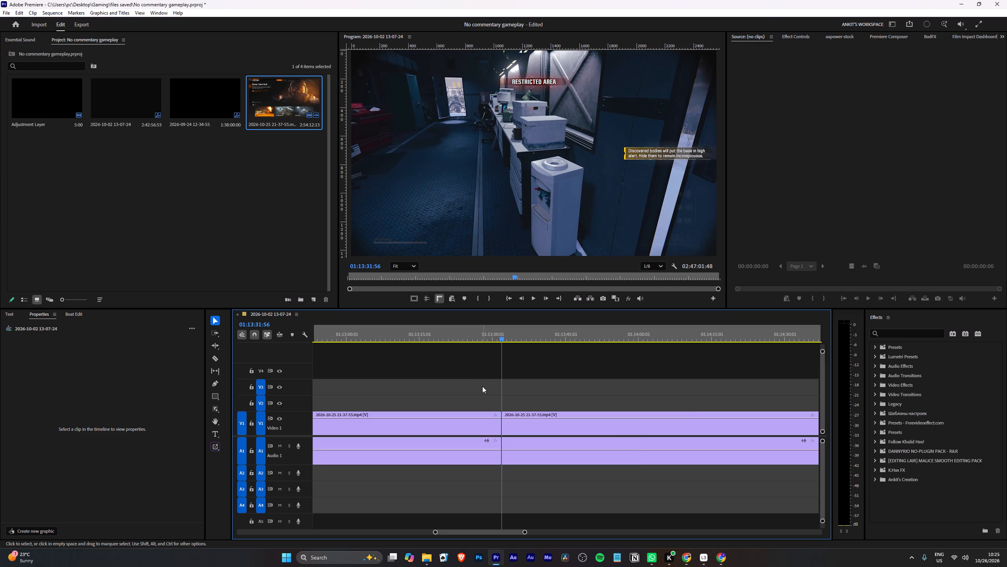
Ripple-trim the same clip end further back to 01:13:31:50, where its framing matches the water-cooler view after the join.
key("Left")
key("Left")
key("Left")
key("Left")
key("Left")
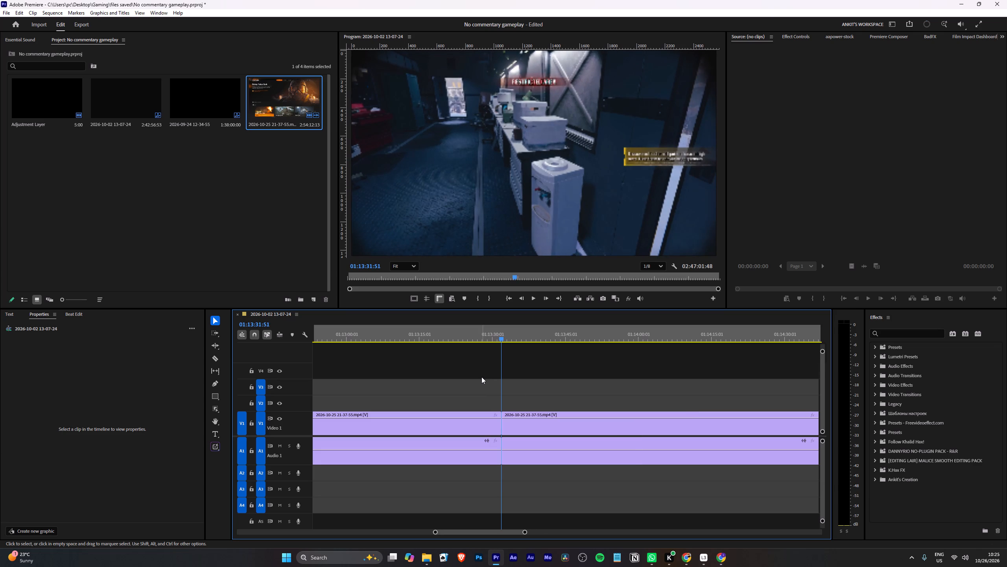
key("Left")
key("e")
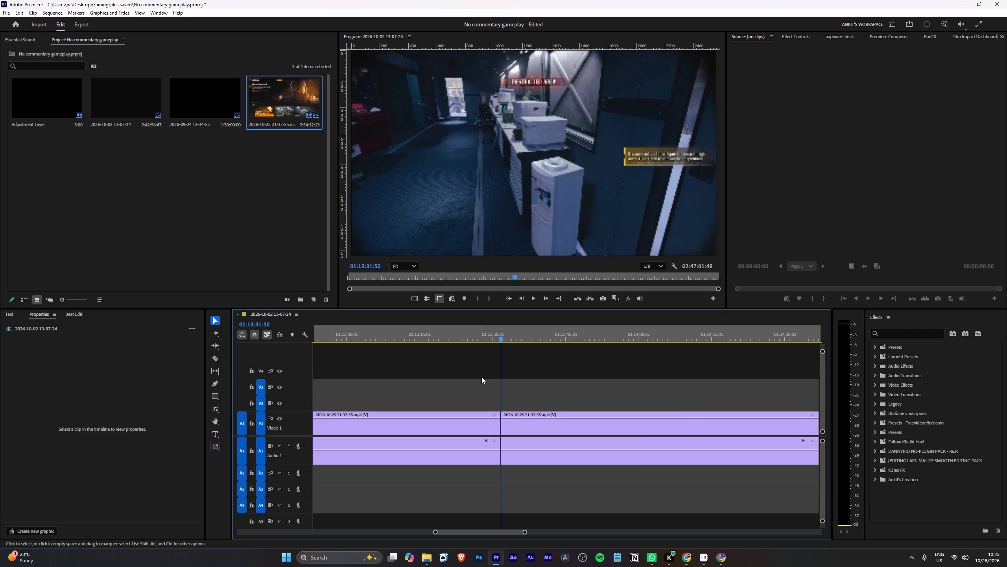
Play back the retrimmed join at 01:13:31:50 beside the water cooler to check that it flows smoothly.
key("Right")
key("Left")
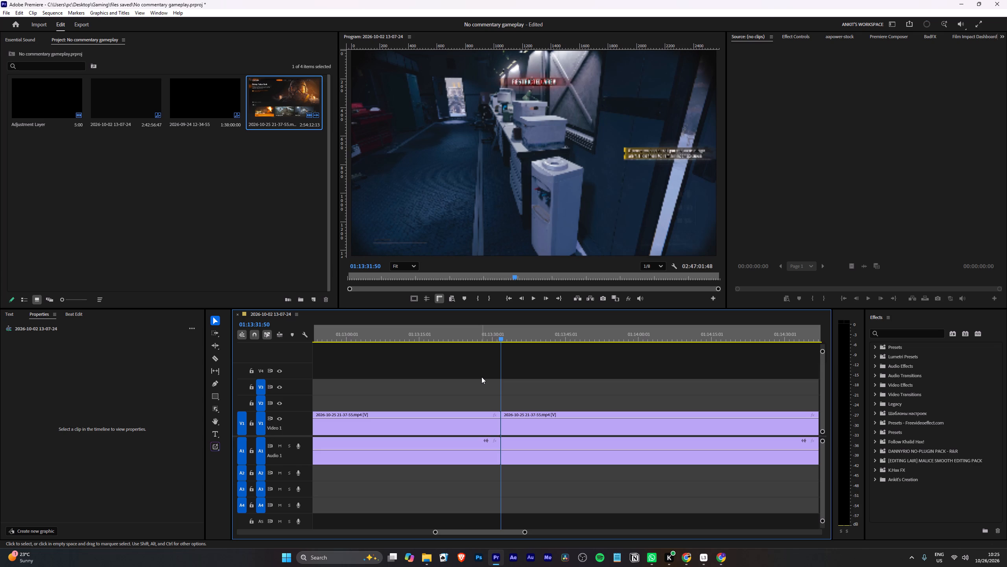
left_click(492, 332)
scroll(496, 367, "up", 5, "alt")
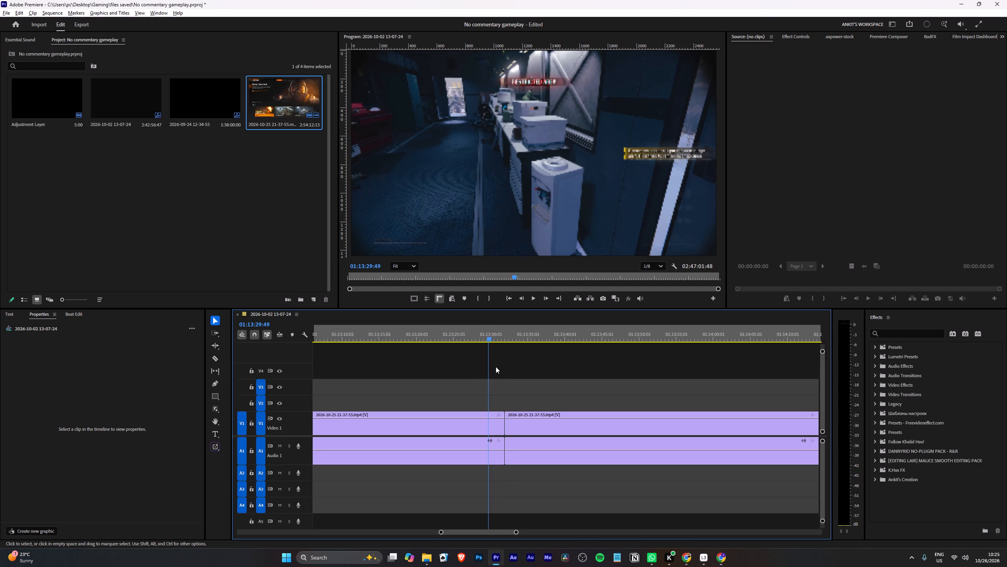
scroll(496, 367, "up", 14, "alt")
key("space")
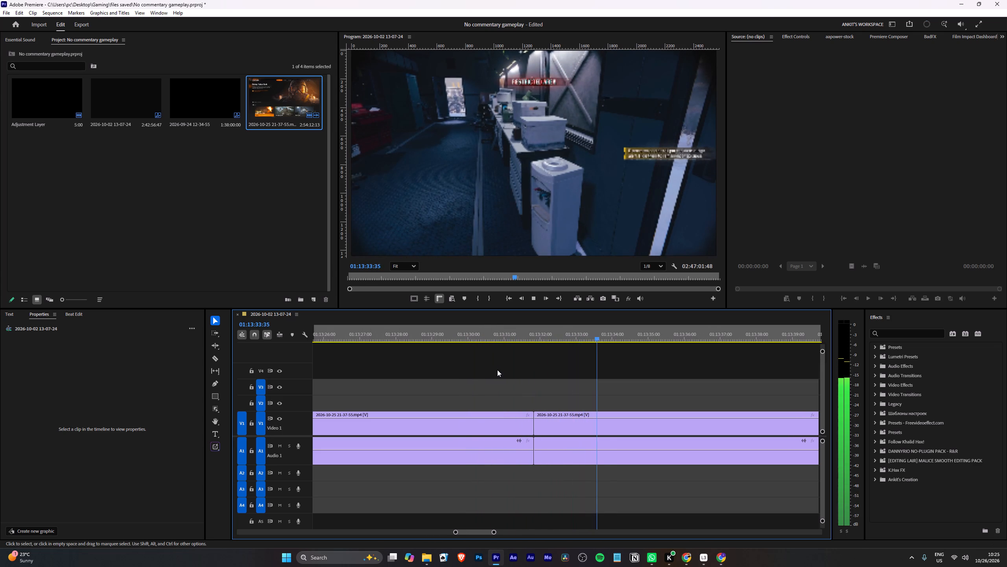
scroll(497, 370, "down", 20, "alt")
scroll(497, 370, "down", 4, "alt")
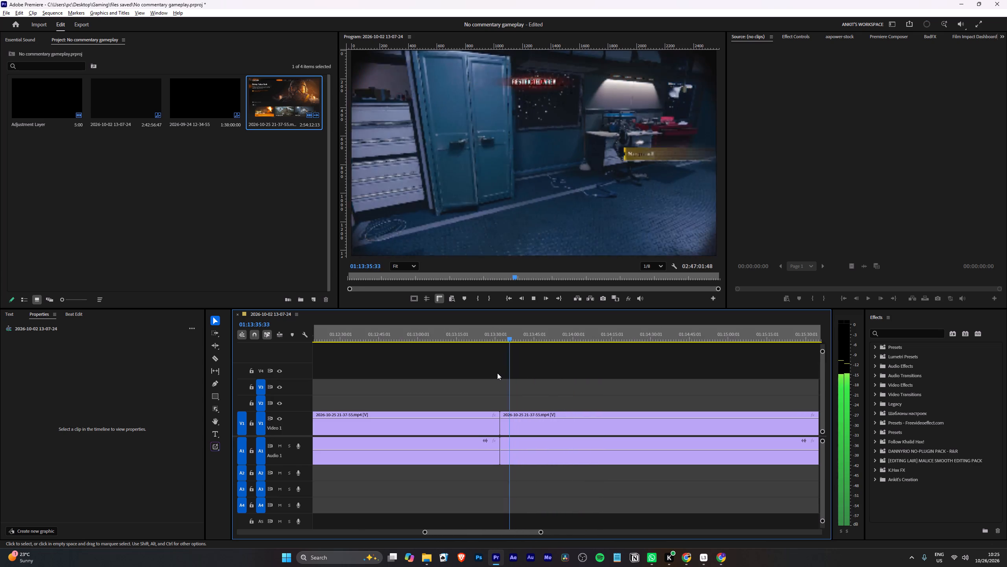
Review the footage after the join at faster playback speed, from 01:13:35 to about 01:21:35, looking for sections to cut.
scroll(497, 373, "down", 11, "alt")
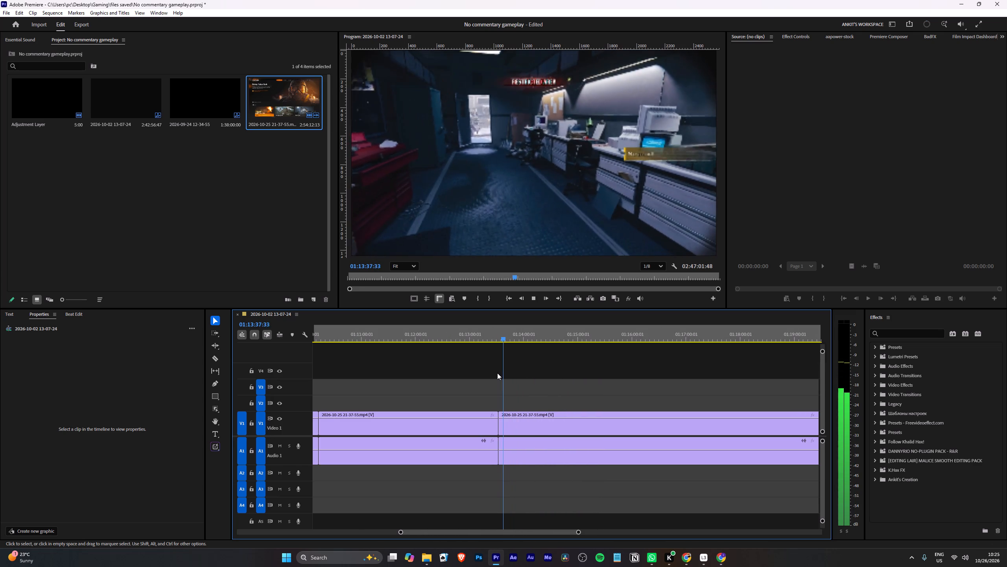
key("l")
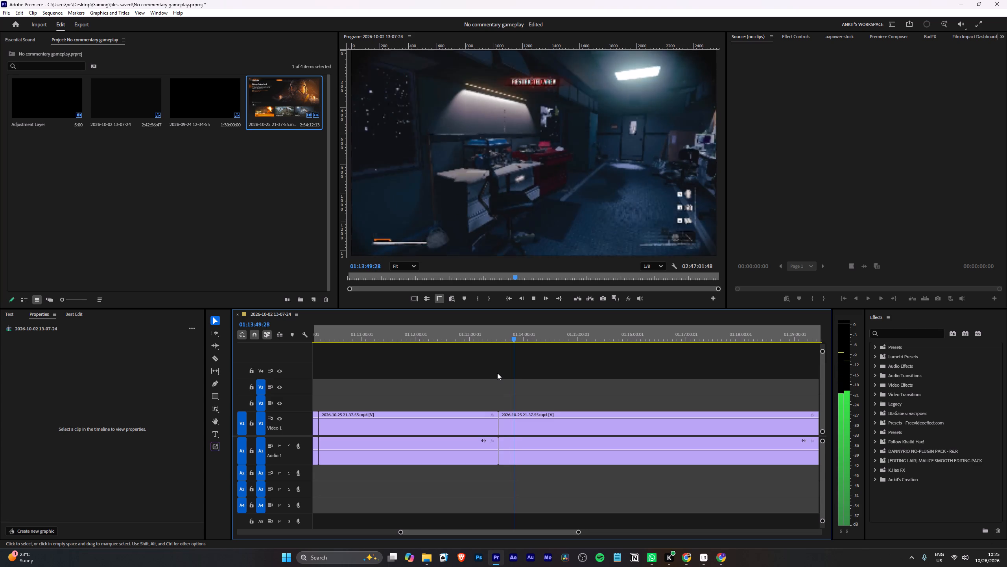
key("l")
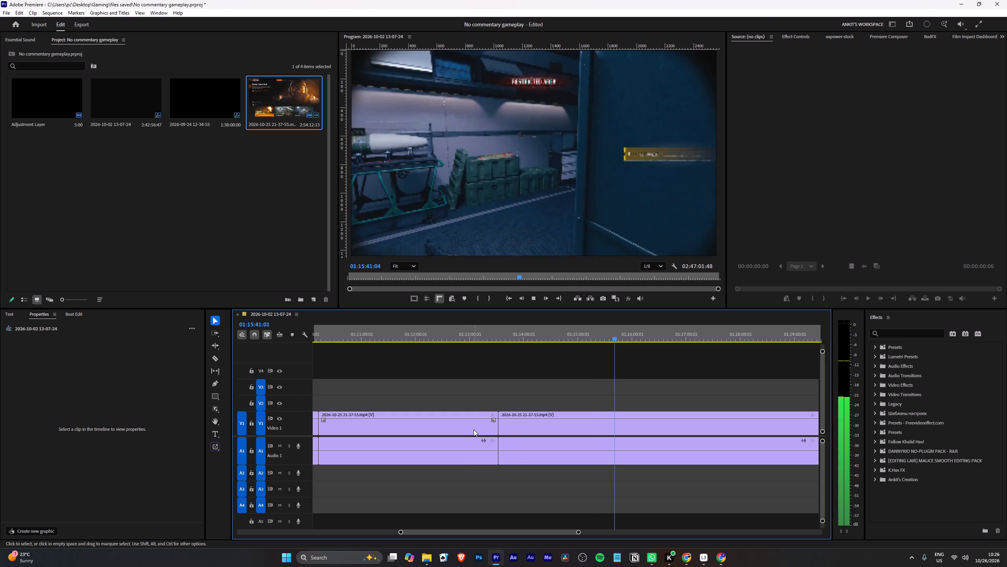
scroll(404, 429, "down", 15)
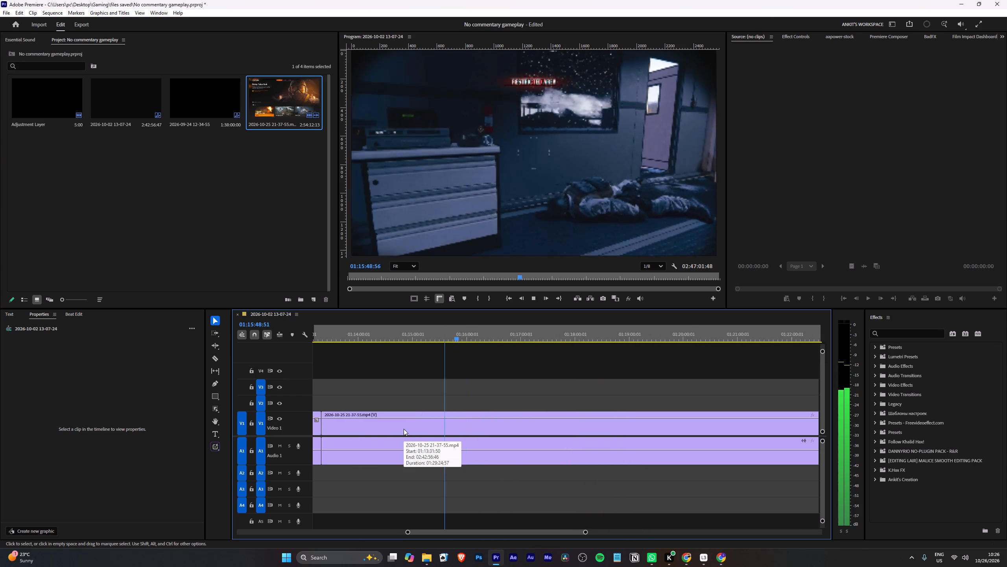
scroll(404, 429, "down", 7)
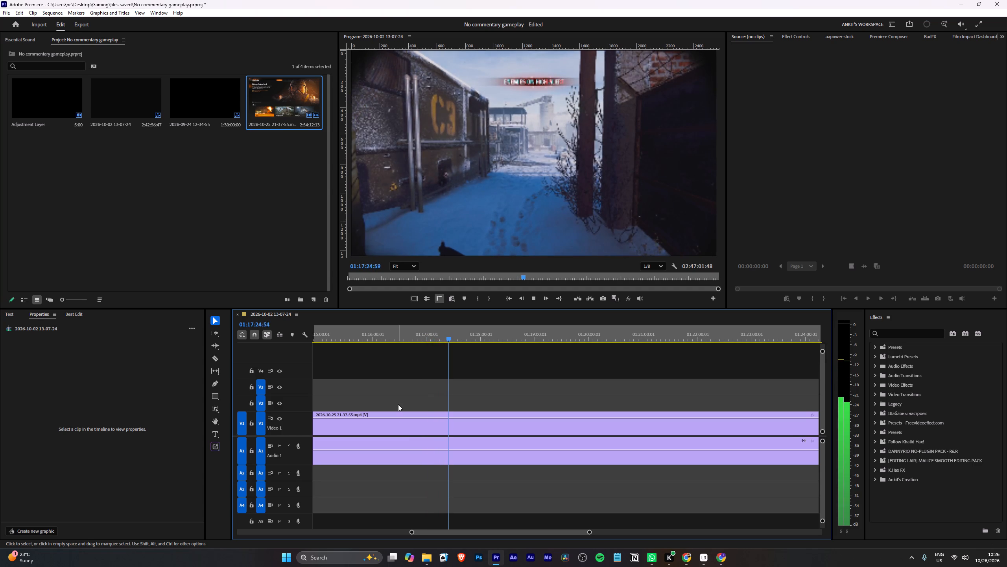
key("l")
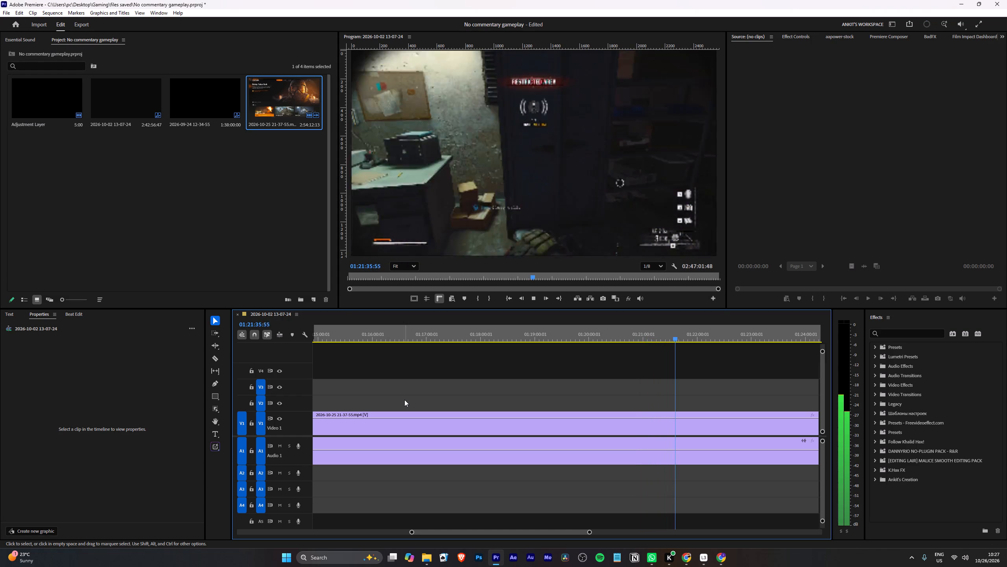
Go back to about 01:20:29 and recheck the footage up to 01:21:29:30, stopping where the soldiers call out the infiltration.
key("space")
left_click(616, 336)
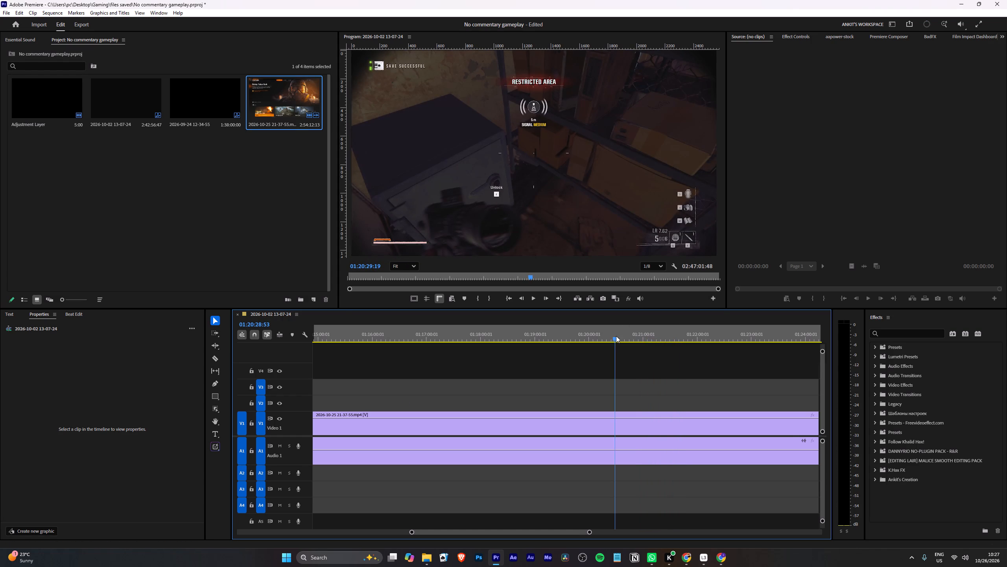
scroll(629, 334, "down", 5)
key("space")
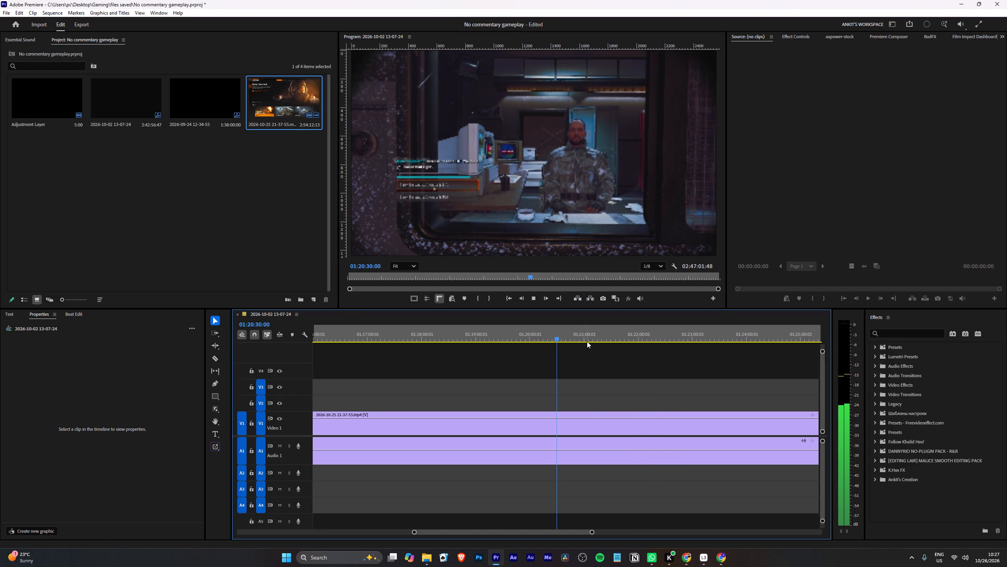
left_click(587, 341)
scroll(535, 357, "down", 4)
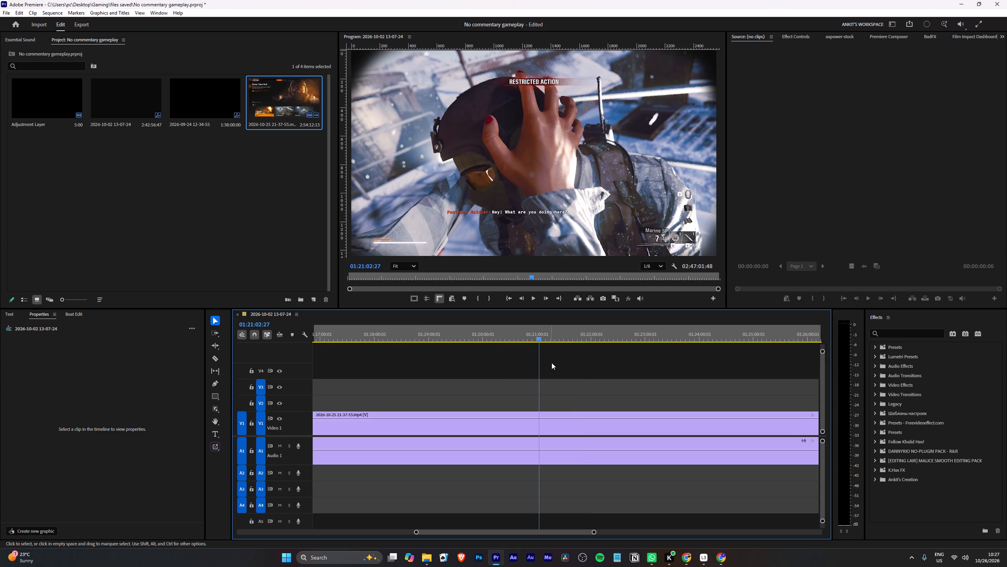
key("l")
left_click(547, 337)
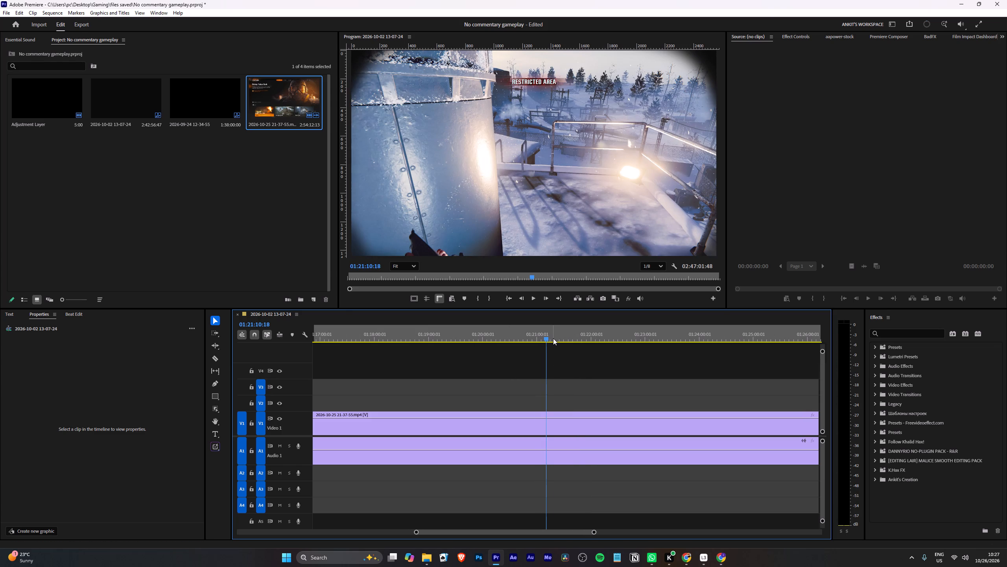
key("l")
left_click(553, 338)
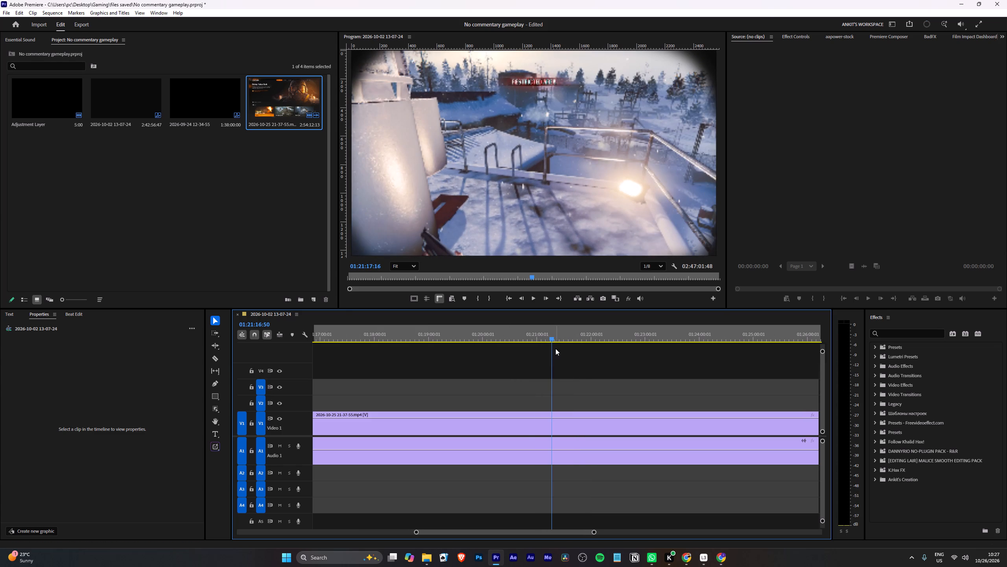
scroll(467, 383, "down", 4)
key("l")
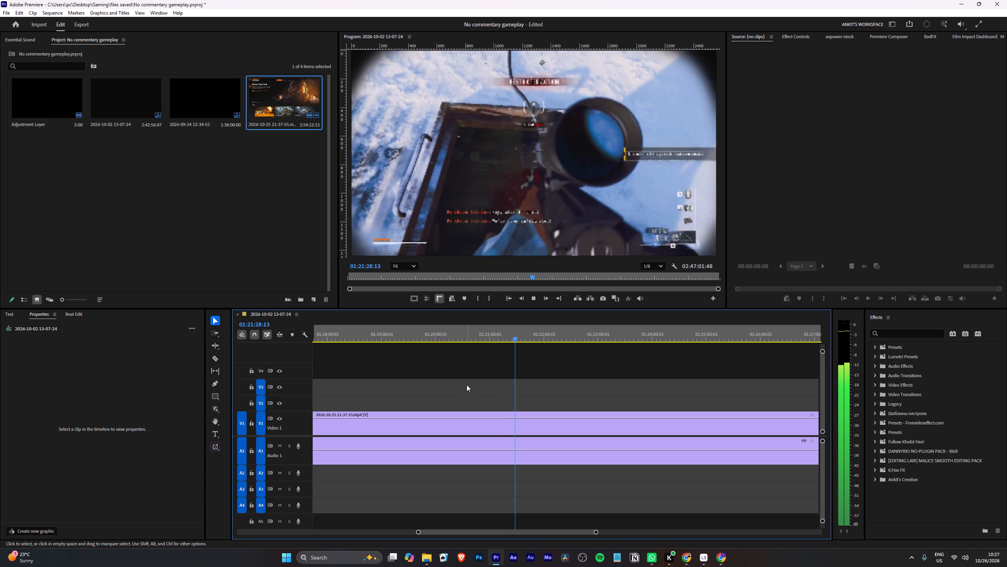
key("space")
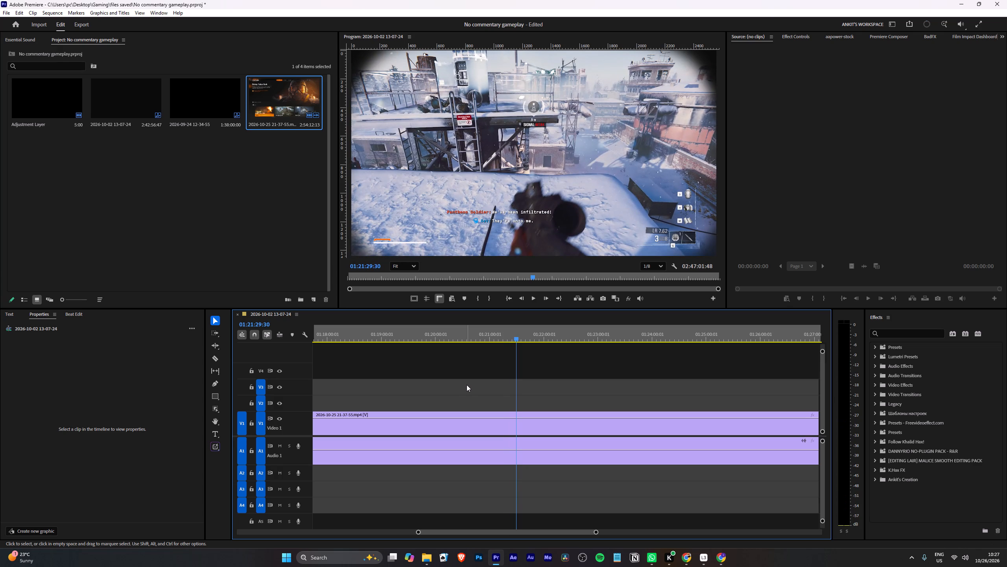
Save the project.
key("ctrl+s")
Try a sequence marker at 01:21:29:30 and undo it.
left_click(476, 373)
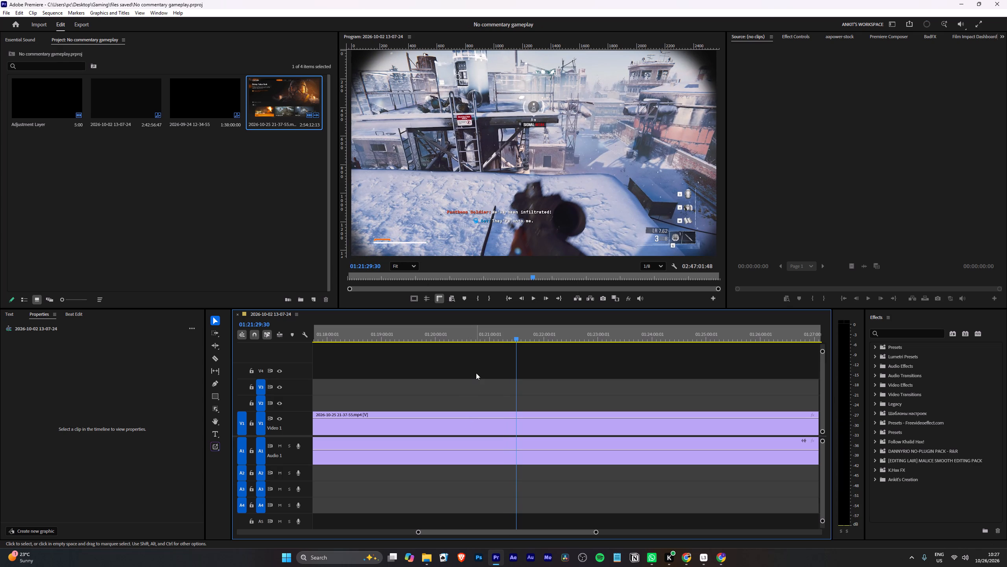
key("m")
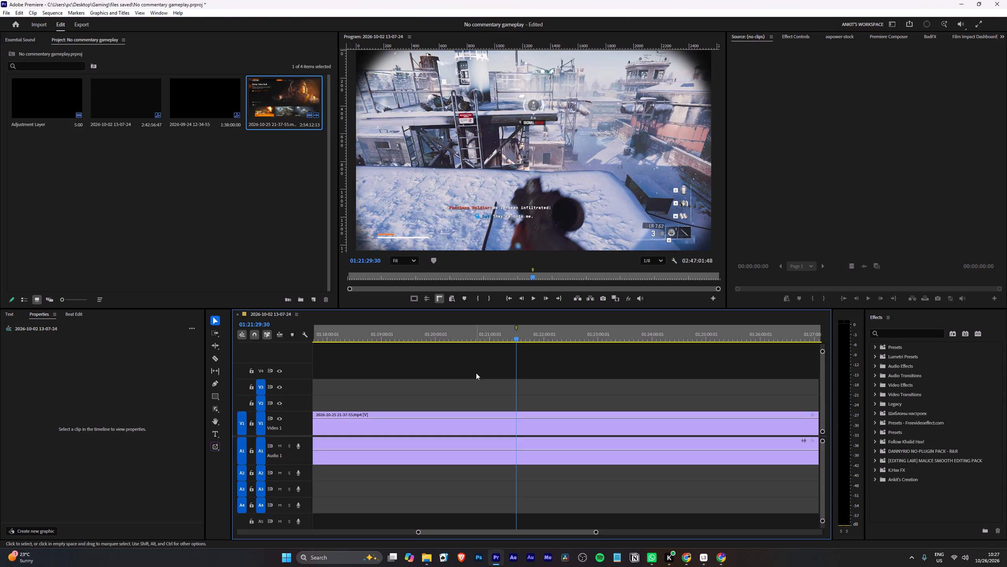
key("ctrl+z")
Mark the stopping point at 01:21:29:30 with a marker on the gameplay clip itself.
left_click(523, 410)
left_click(526, 421)
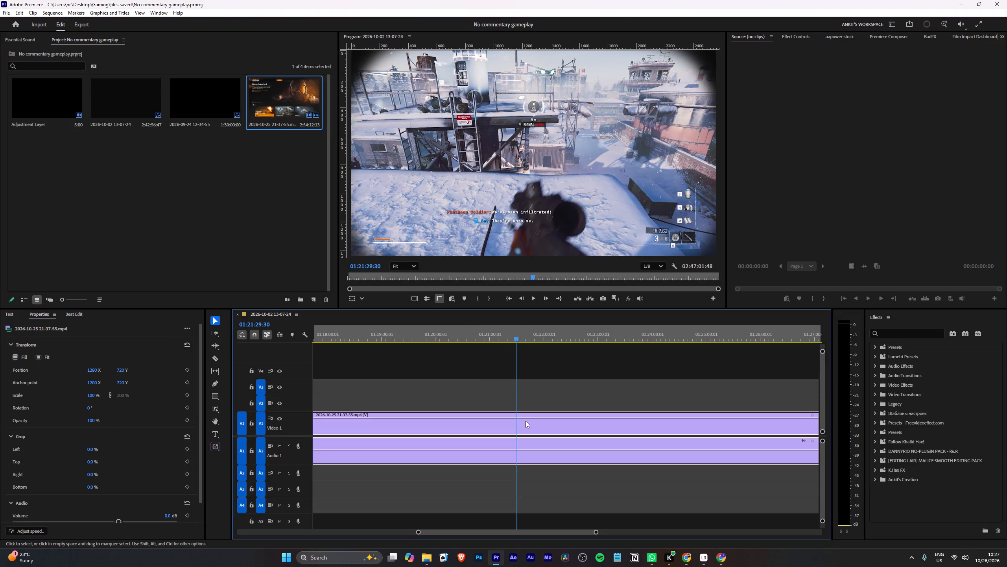
key("m")
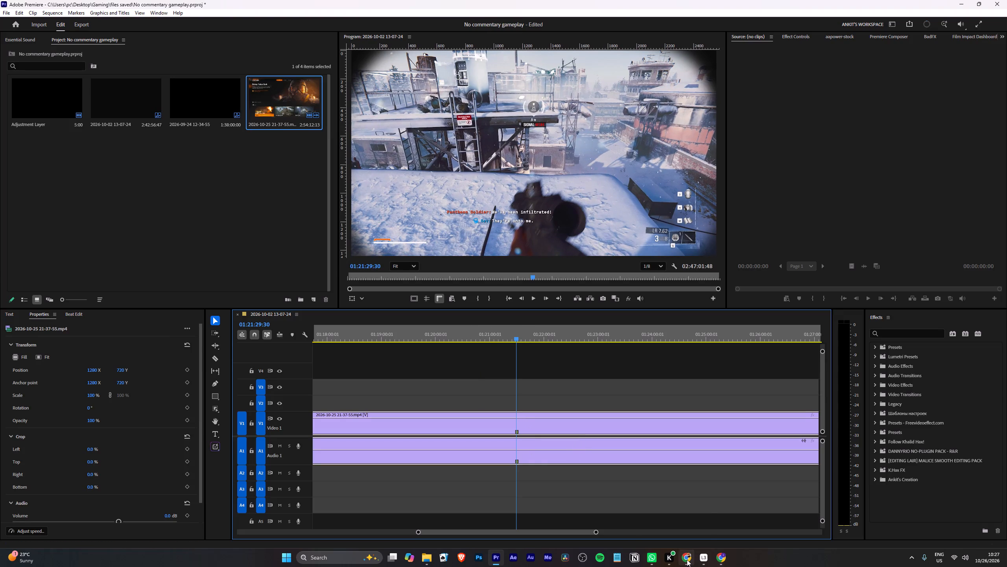
Switch to Loggy3 and stop the running session recording.
left_click(706, 558)
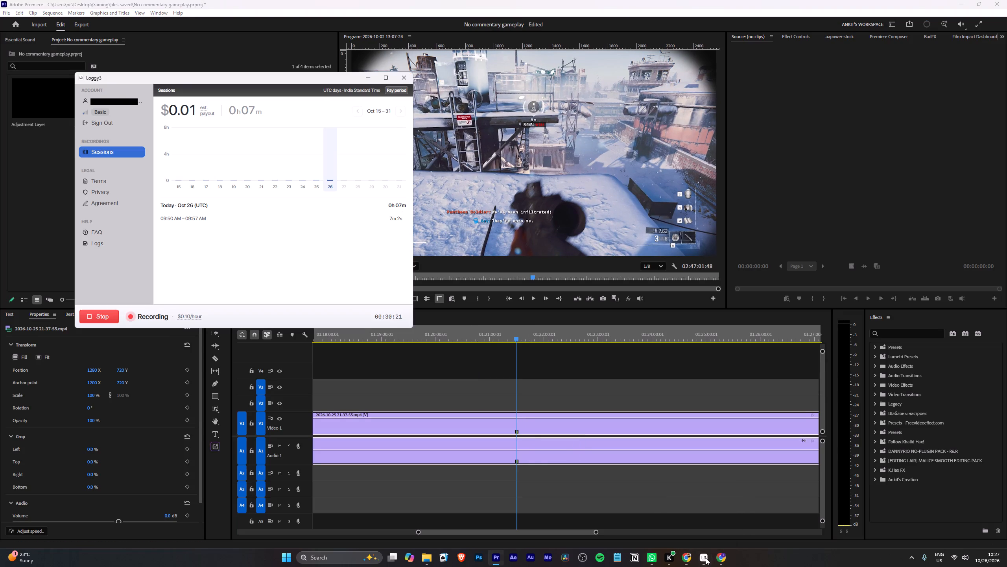
left_click(87, 320)
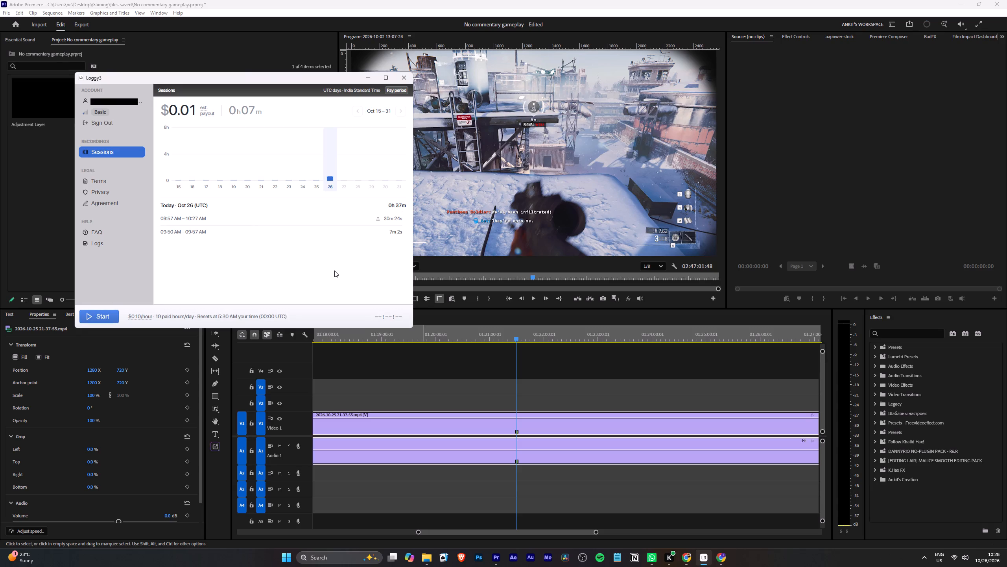